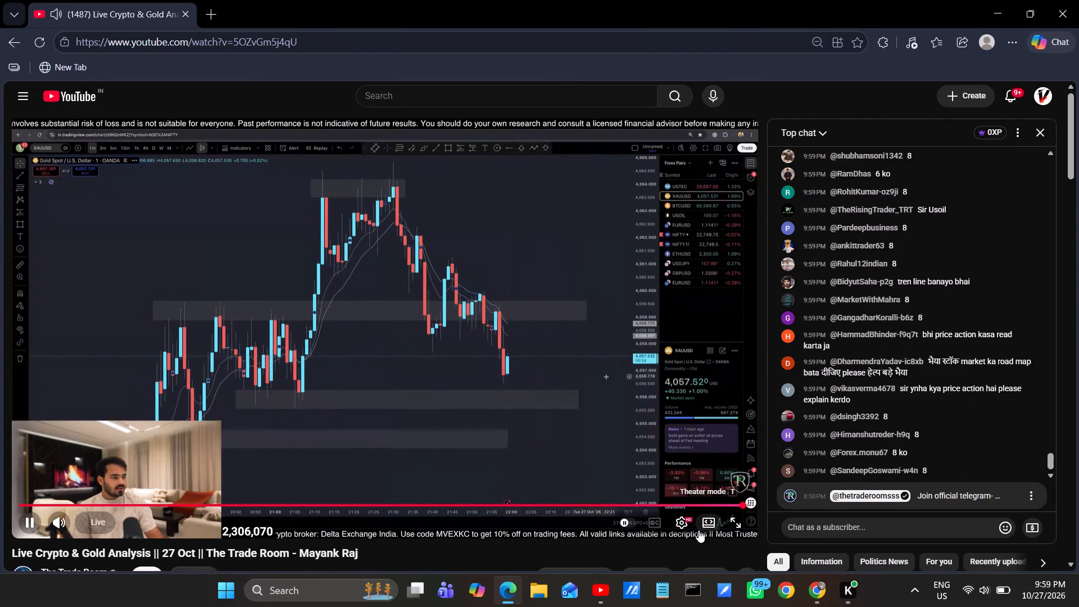
# Switch to the Delta Exchange page in Chrome and open the XAUTUSD perpetual futures contract.
pyautogui.click(820, 600)
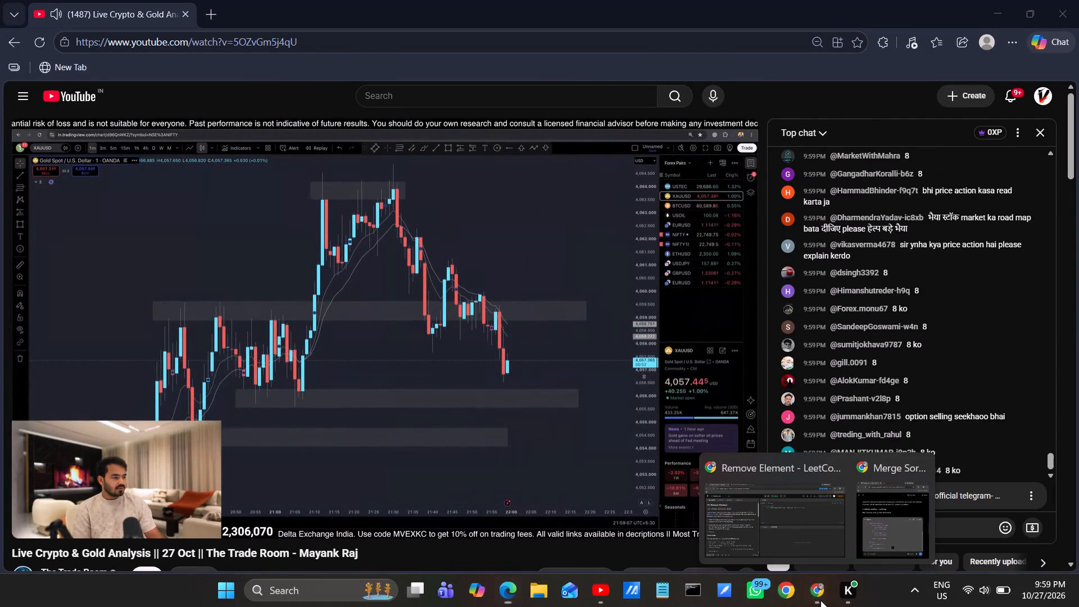
pyautogui.click(779, 514)
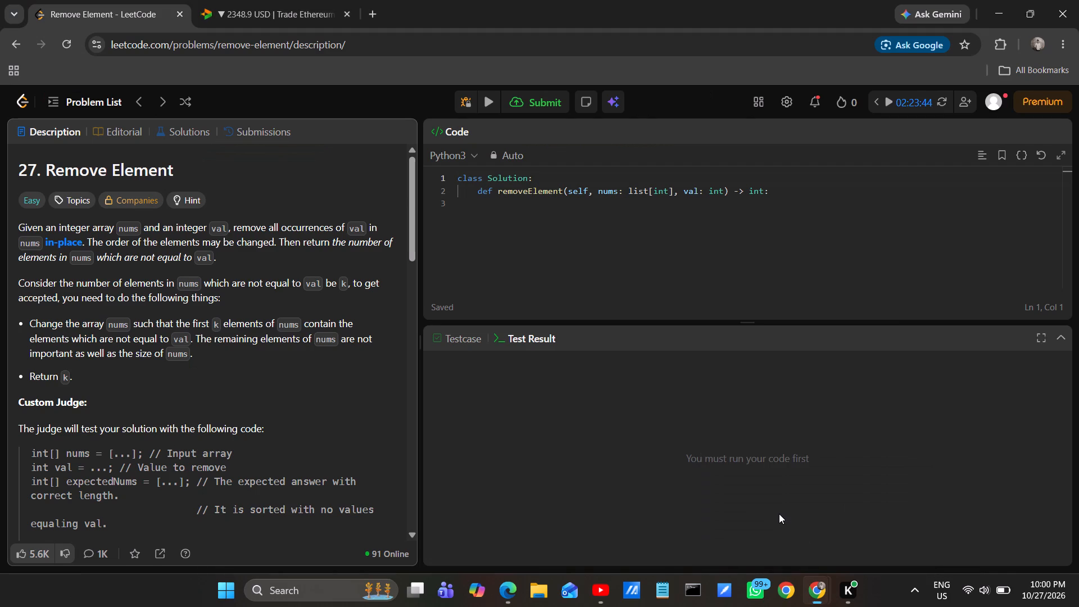
pyautogui.click(242, 0)
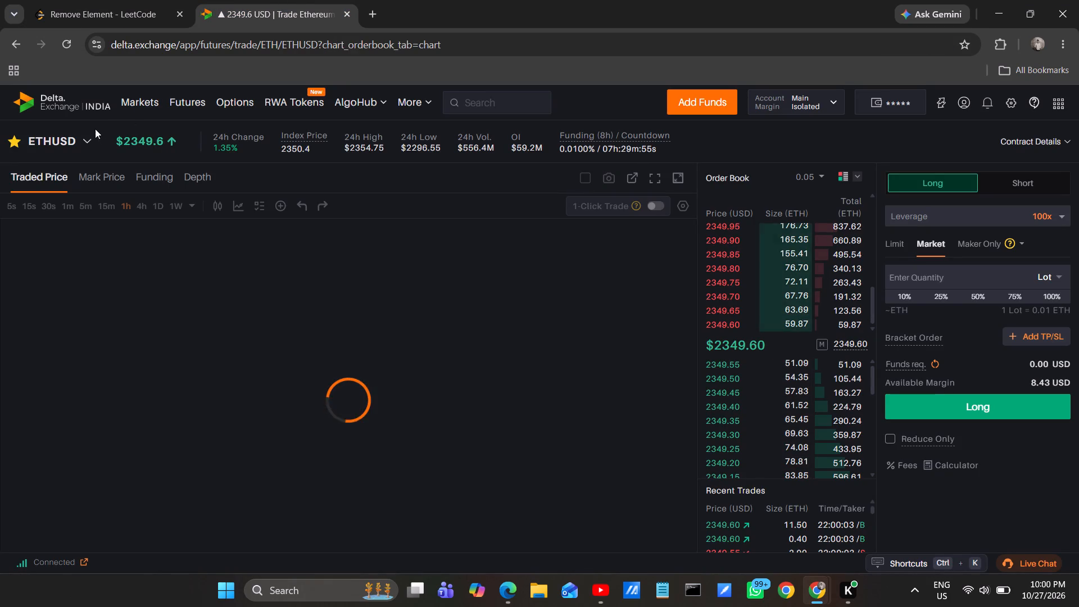
pyautogui.click(84, 138)
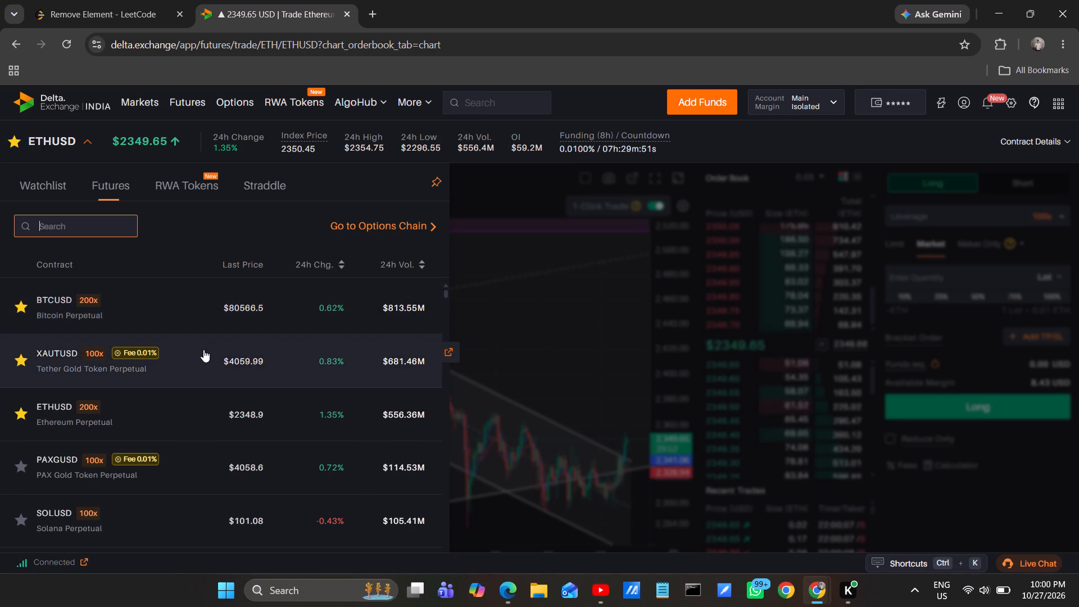
pyautogui.click(203, 355)
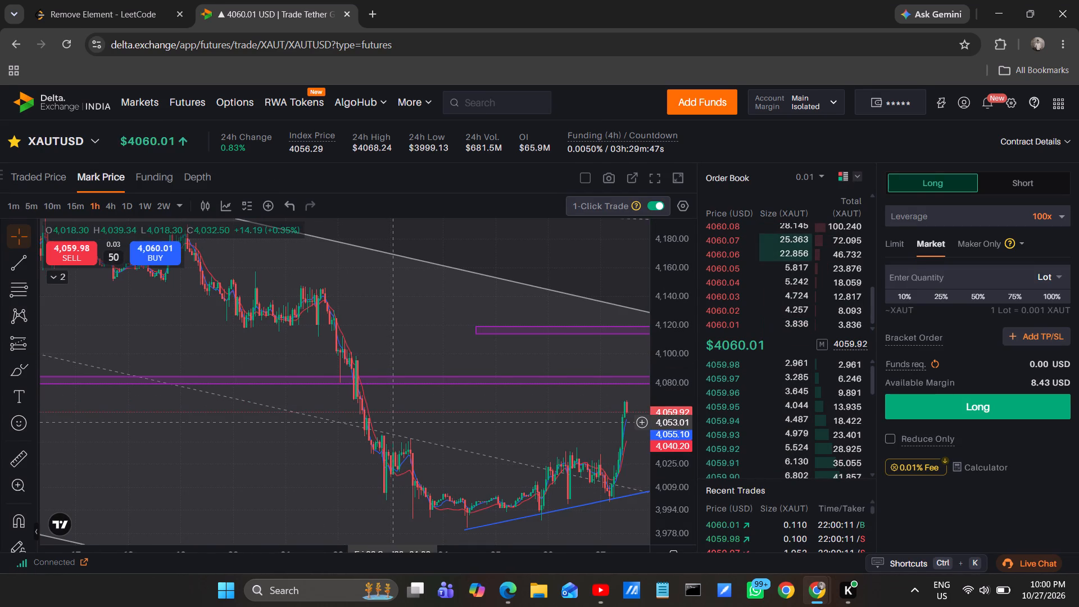
# Sell 50 lots of XAUTUSD at market price directly from the 1-hour chart.
pyautogui.moveTo(610, 546); pyautogui.dragTo(564, 553)
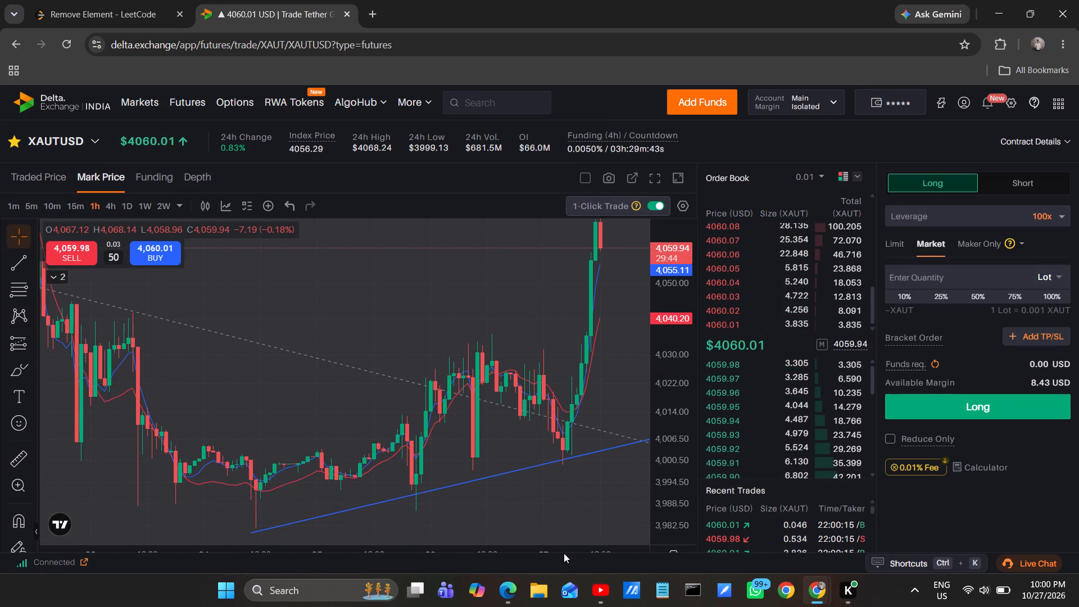
pyautogui.moveTo(678, 333); pyautogui.dragTo(678, 369)
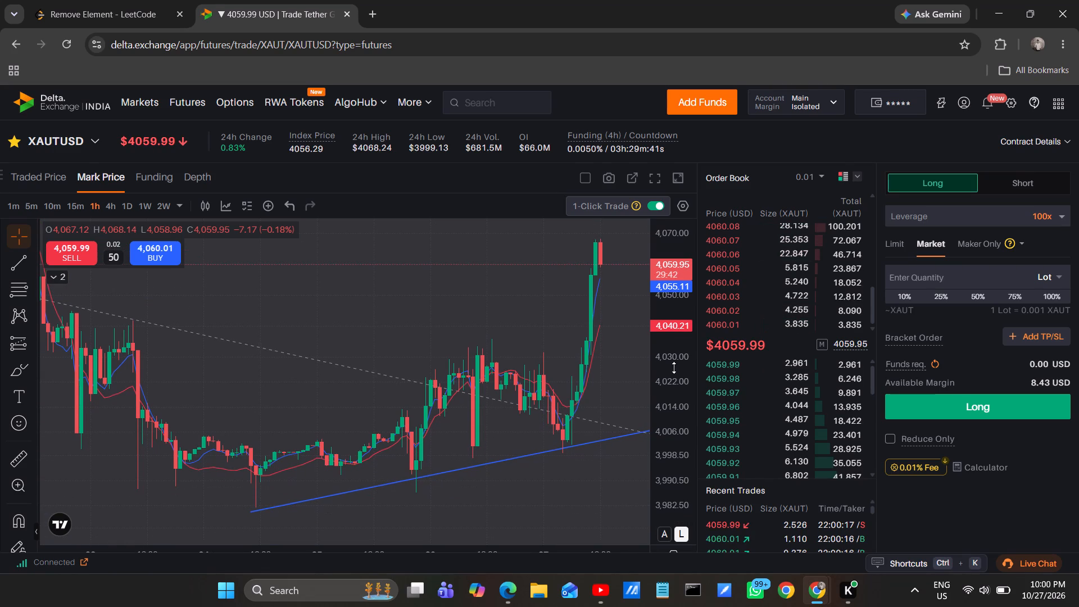
pyautogui.moveTo(634, 338); pyautogui.dragTo(561, 385)
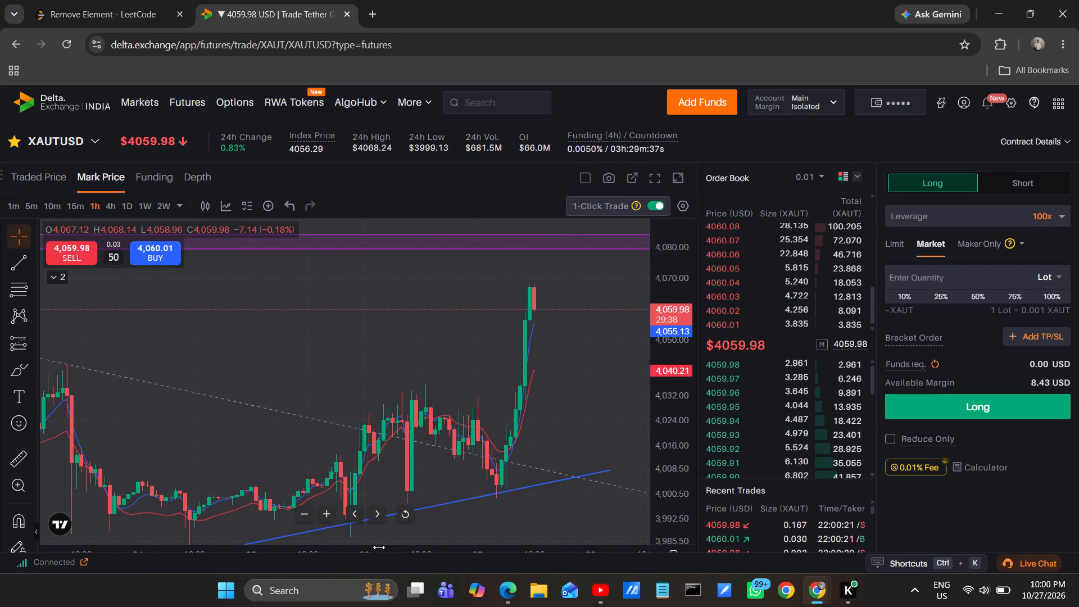
pyautogui.moveTo(379, 547); pyautogui.dragTo(488, 558)
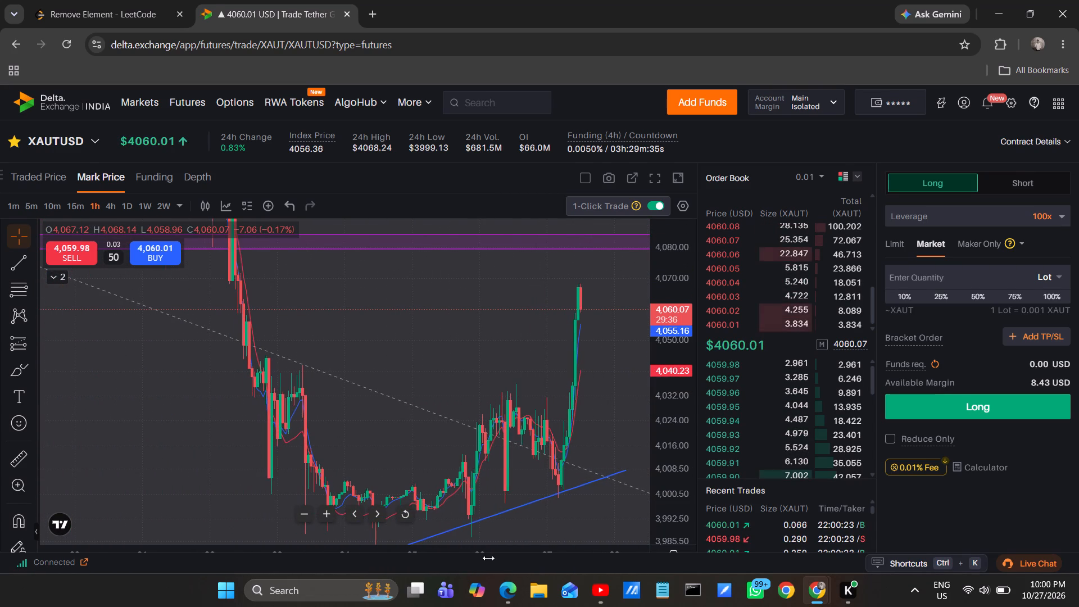
pyautogui.moveTo(488, 558); pyautogui.dragTo(448, 558)
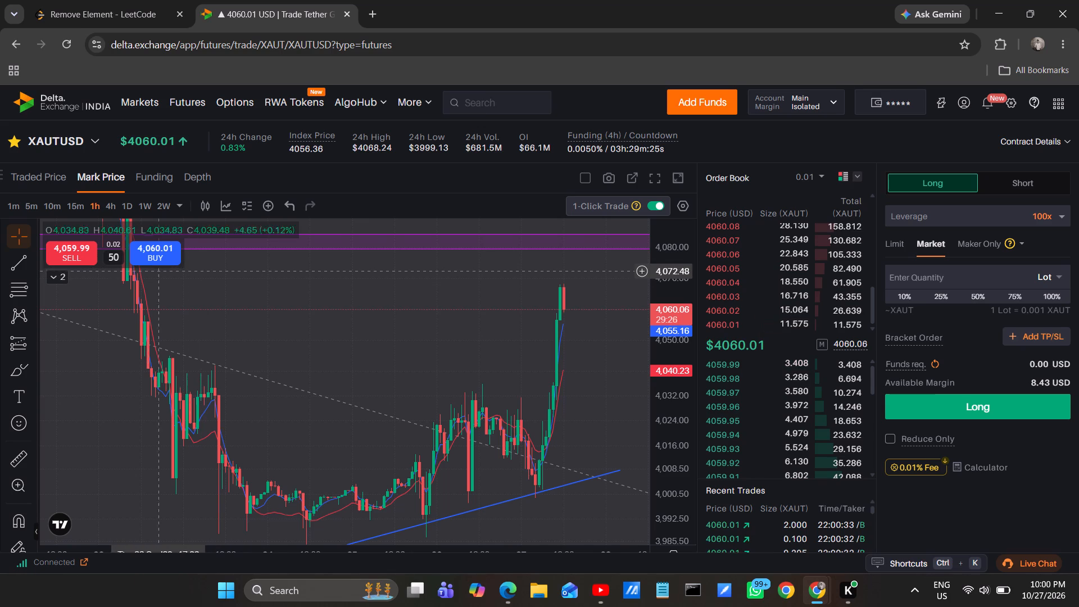
pyautogui.click(72, 258)
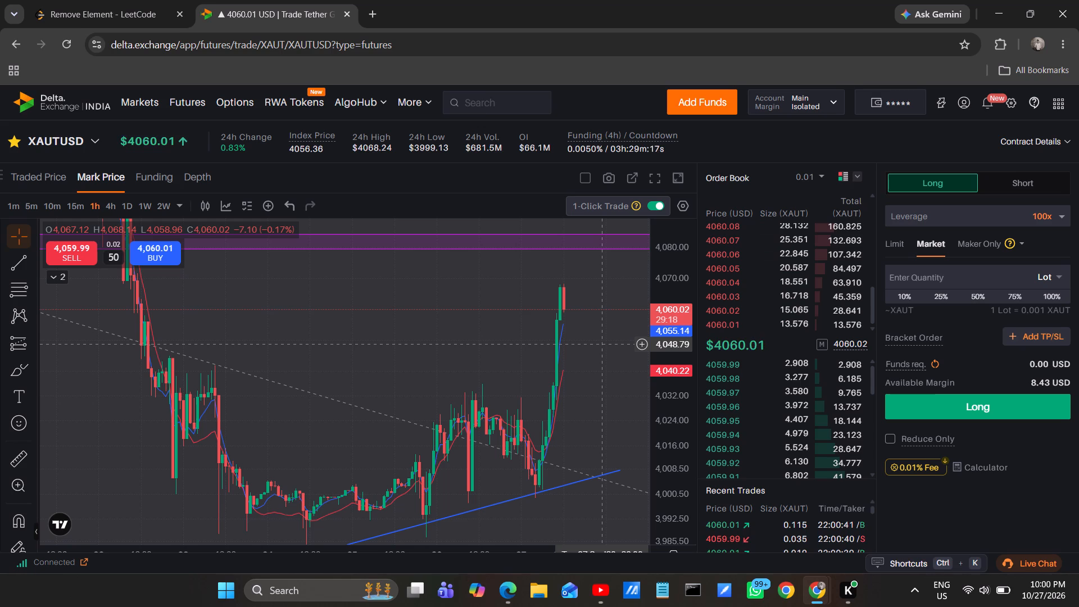
# Place a stop loss on the short XAUTUSD position at about 4068.37, above the recent high.
pyautogui.scroll(-3, 531, 561)
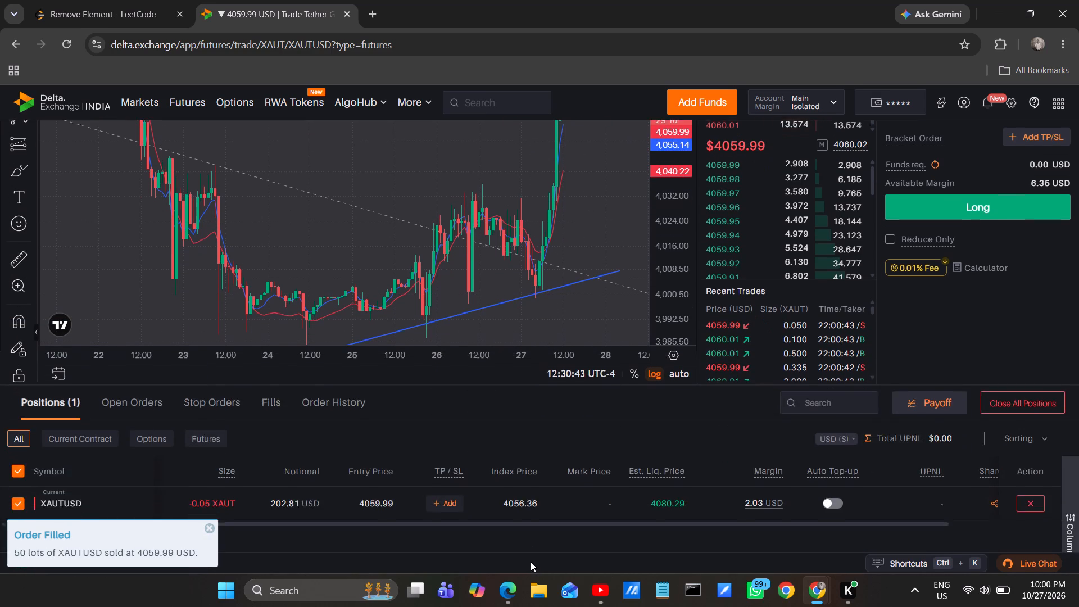
pyautogui.scroll(3, 531, 561)
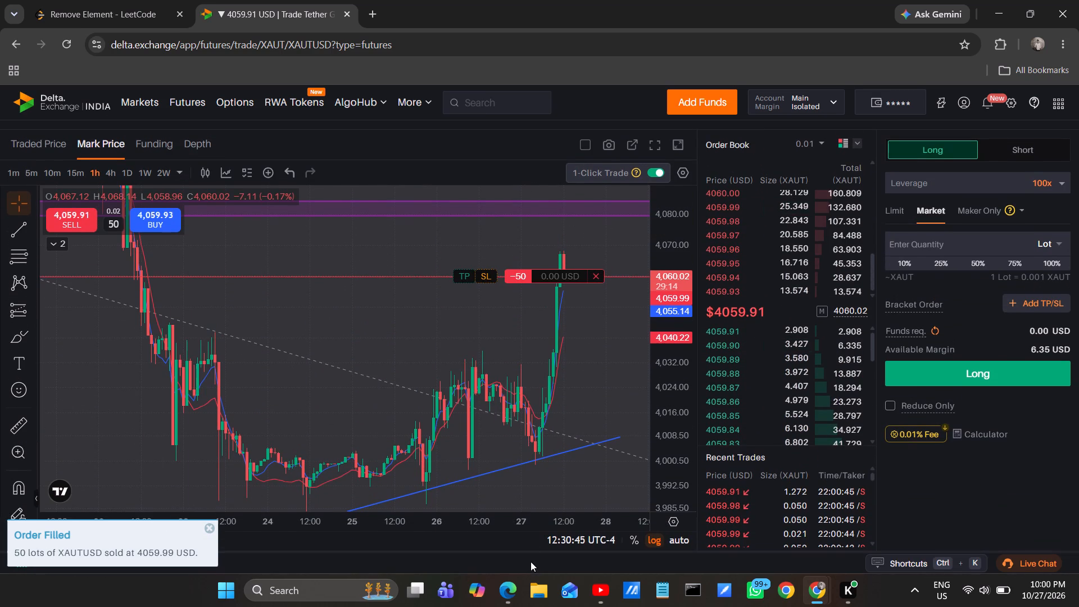
pyautogui.moveTo(600, 365); pyautogui.dragTo(424, 441)
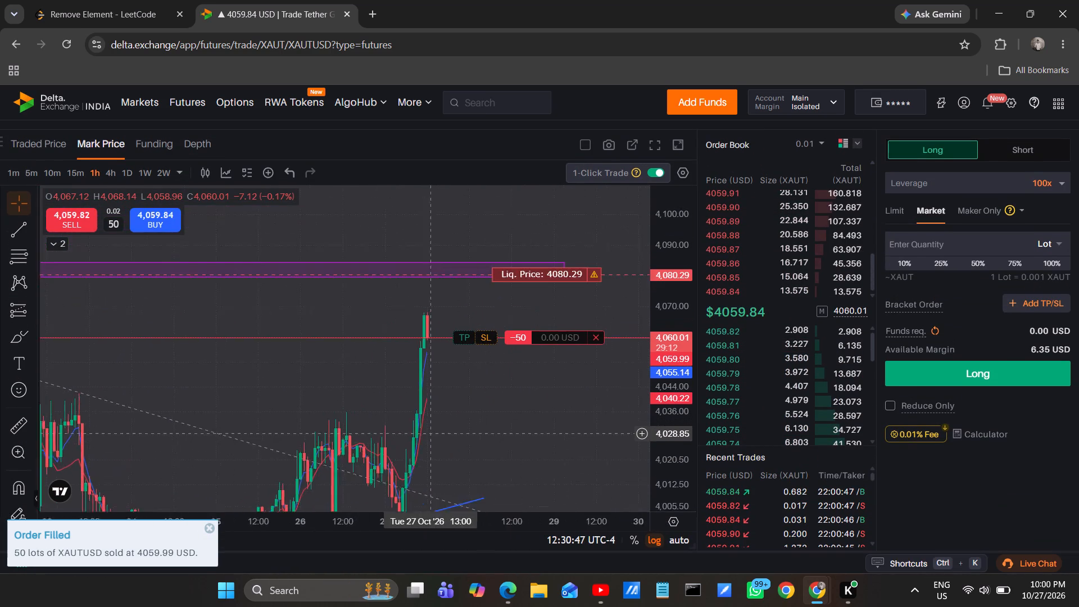
pyautogui.moveTo(424, 441); pyautogui.dragTo(378, 420)
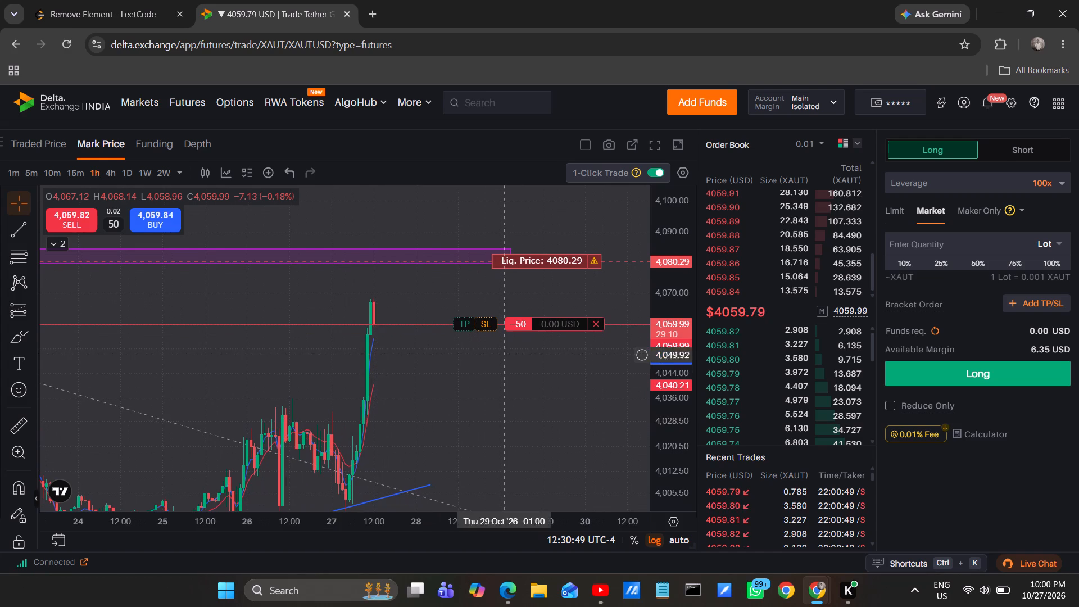
pyautogui.moveTo(486, 321); pyautogui.dragTo(495, 306)
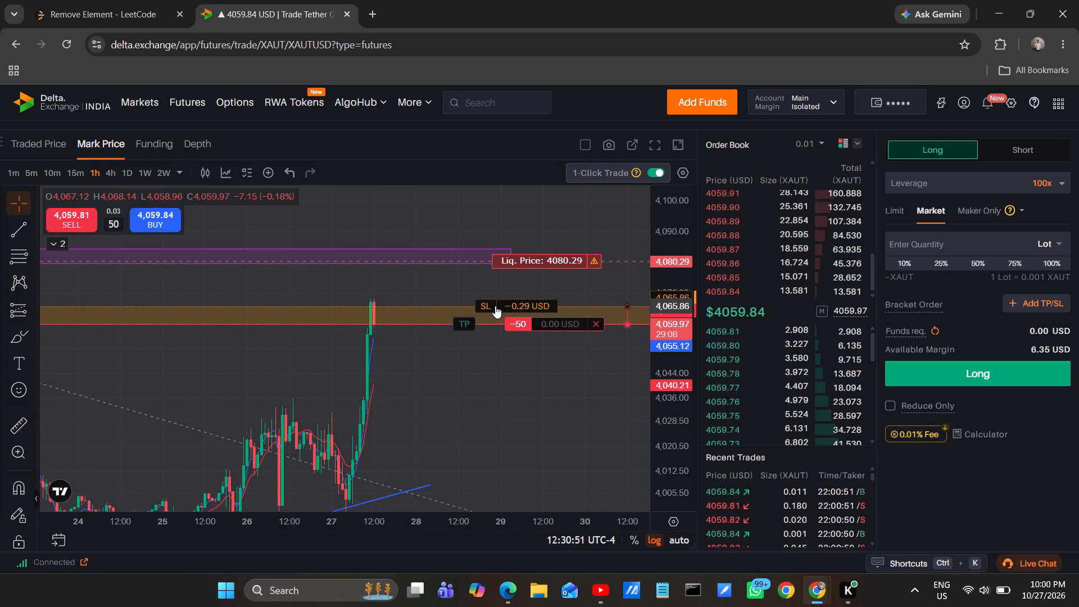
pyautogui.moveTo(495, 306); pyautogui.dragTo(501, 298)
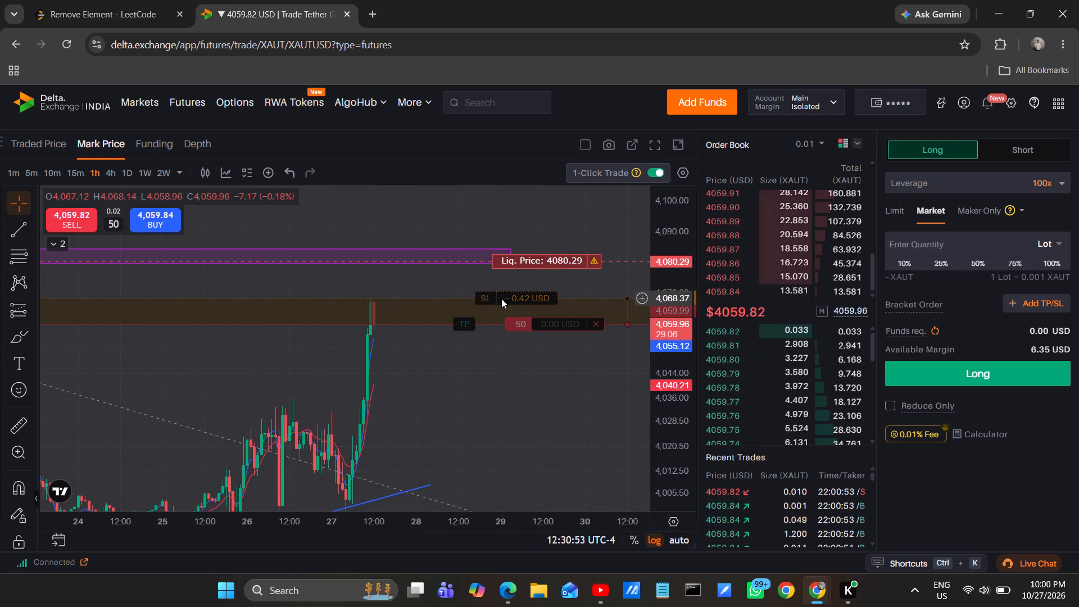
# Sell another 50 lots of XAUTUSD at market price to add to the short position.
pyautogui.click(79, 223)
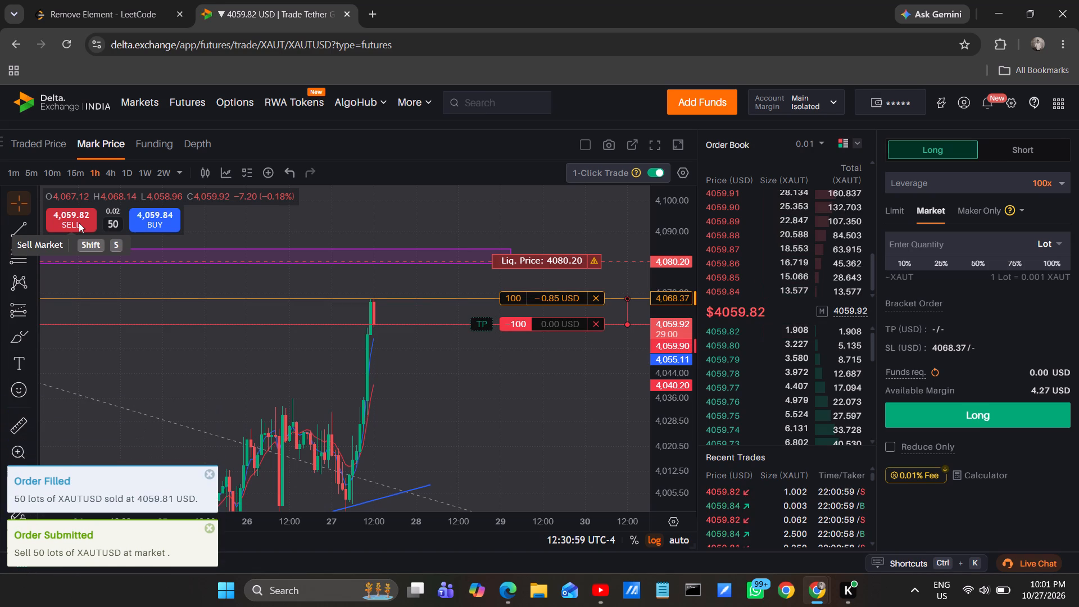
# Reveal the wallet's account value to check it, hide the amounts again and close the wallet overview.
pyautogui.click(886, 101)
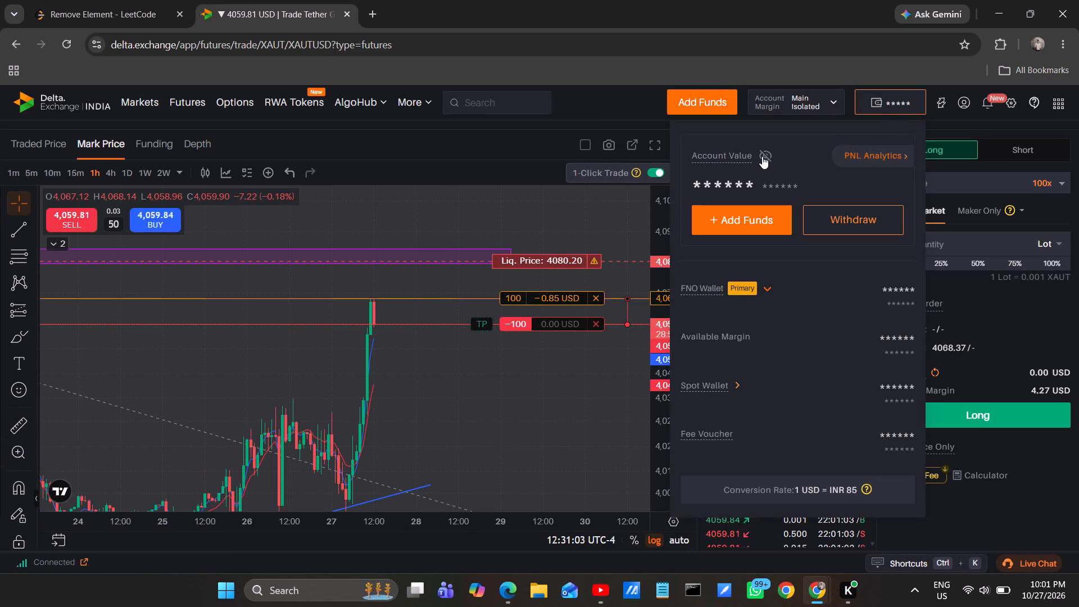
pyautogui.click(762, 156)
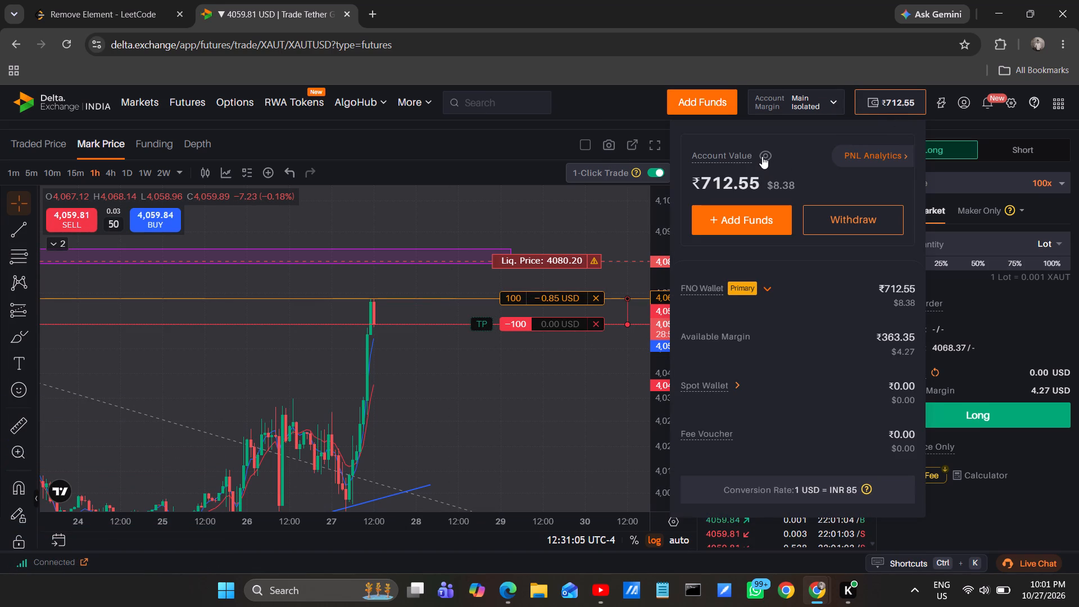
pyautogui.click(768, 156)
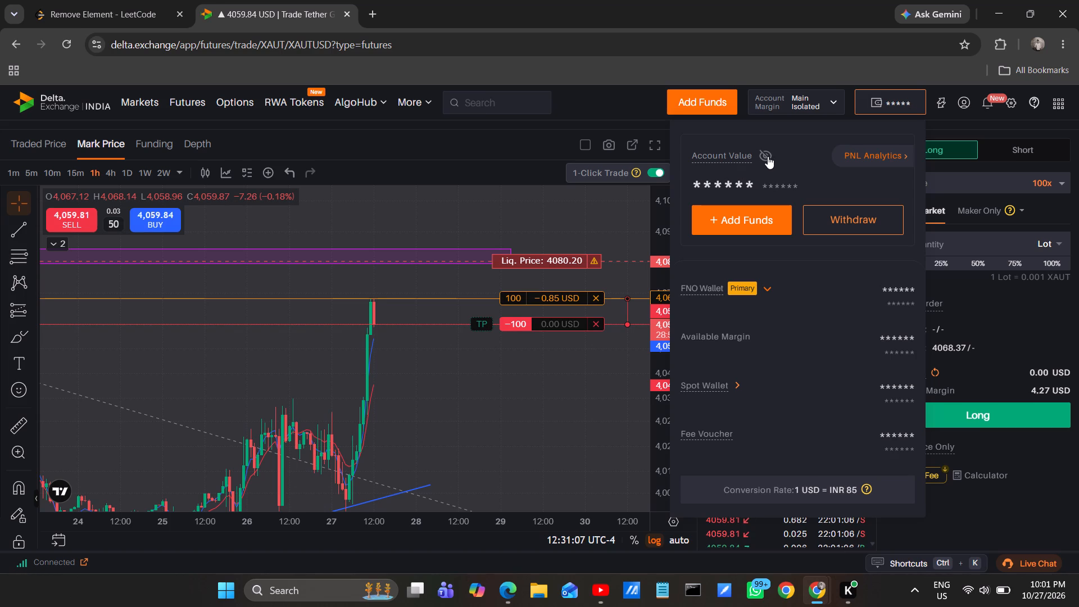
pyautogui.click(574, 209)
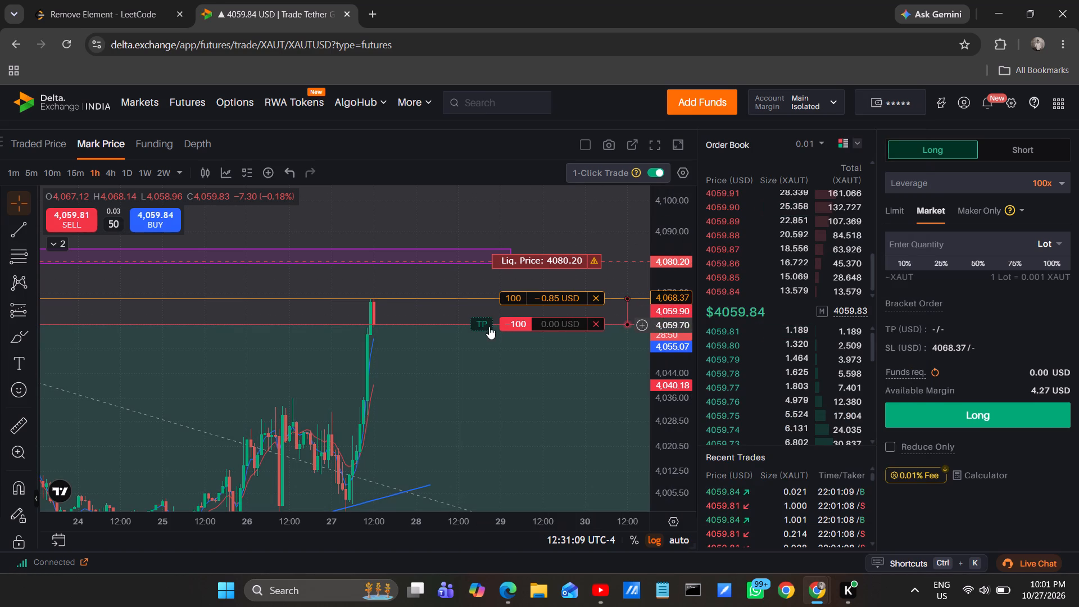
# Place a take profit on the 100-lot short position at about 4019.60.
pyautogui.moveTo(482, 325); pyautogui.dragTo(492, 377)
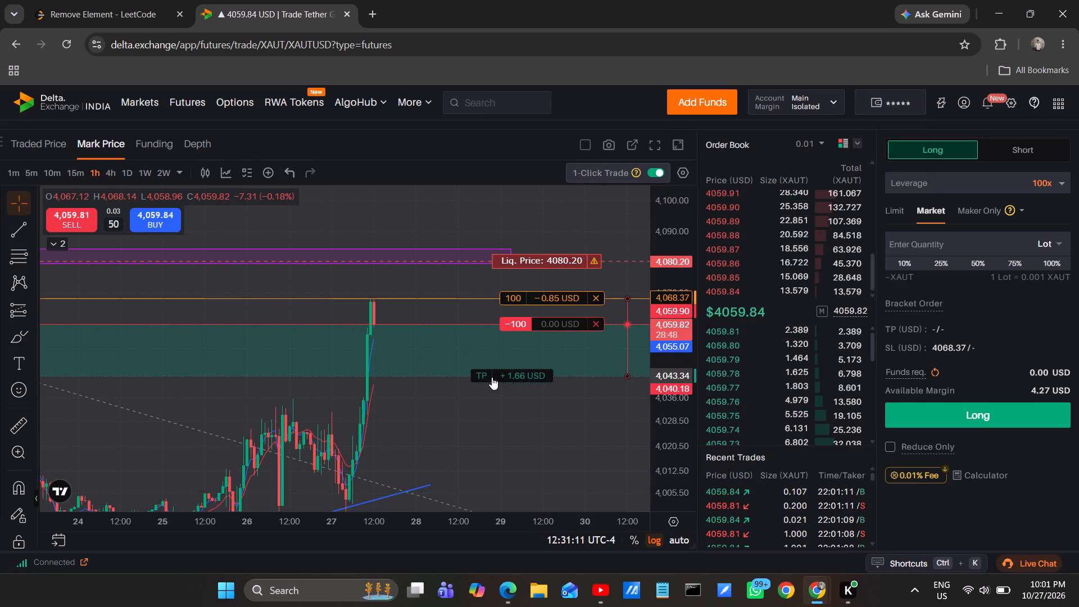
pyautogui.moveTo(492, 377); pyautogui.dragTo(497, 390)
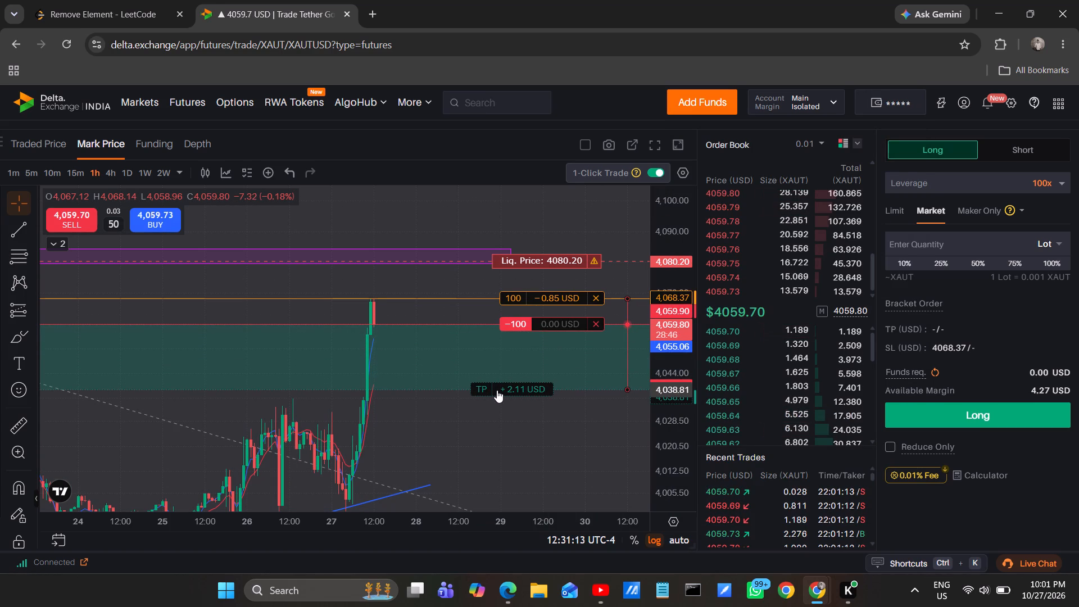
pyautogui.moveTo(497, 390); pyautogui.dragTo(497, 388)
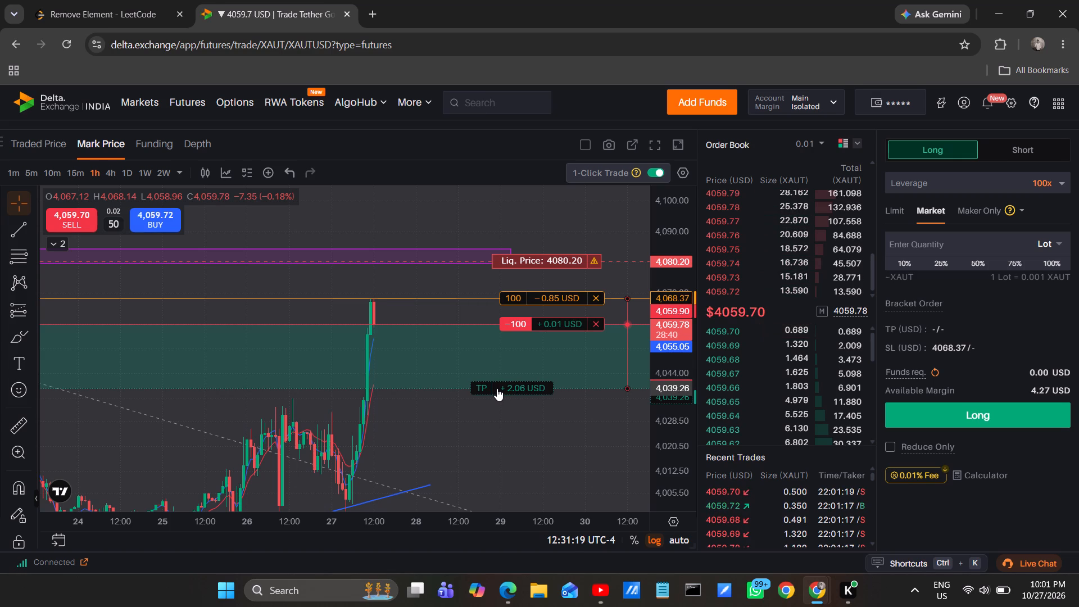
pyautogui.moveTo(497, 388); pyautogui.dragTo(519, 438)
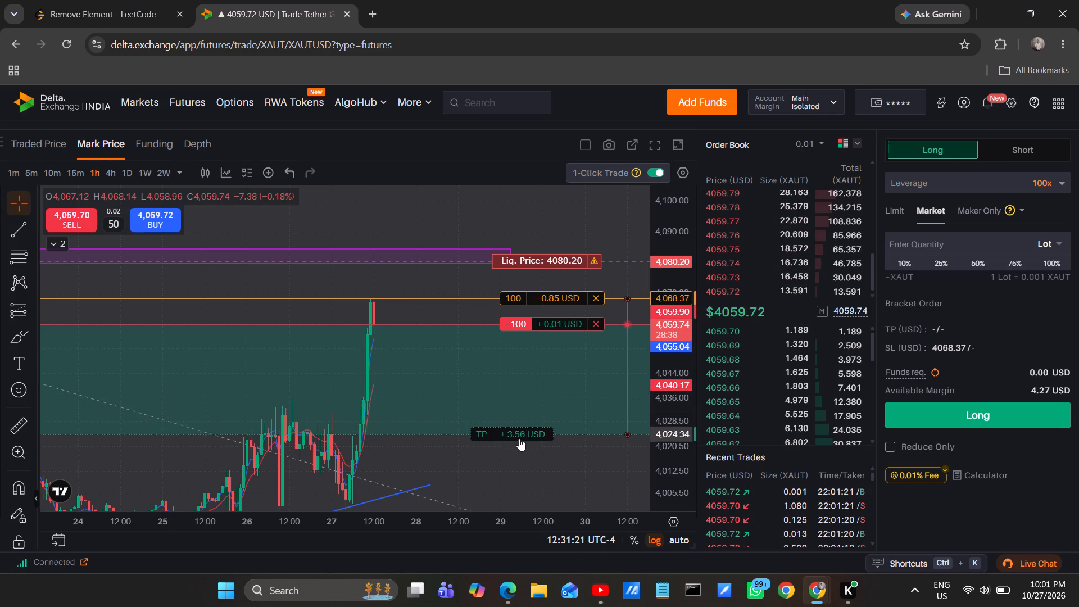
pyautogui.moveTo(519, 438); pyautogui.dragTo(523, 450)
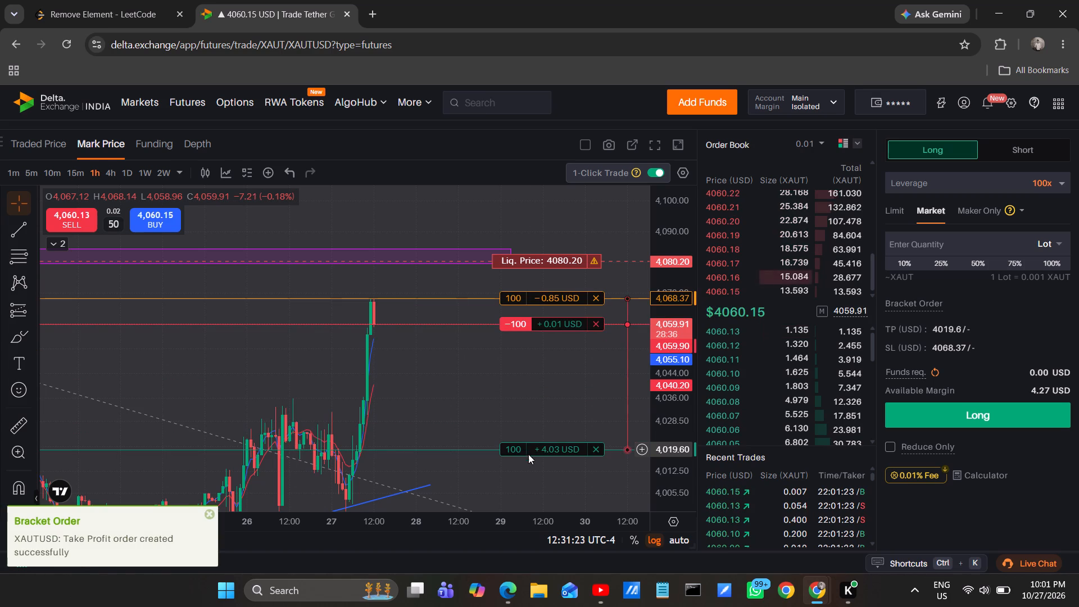
# Extend the upper end of the rising blue trend line to about 4010.59 on 28 October.
pyautogui.moveTo(542, 474); pyautogui.dragTo(522, 348)
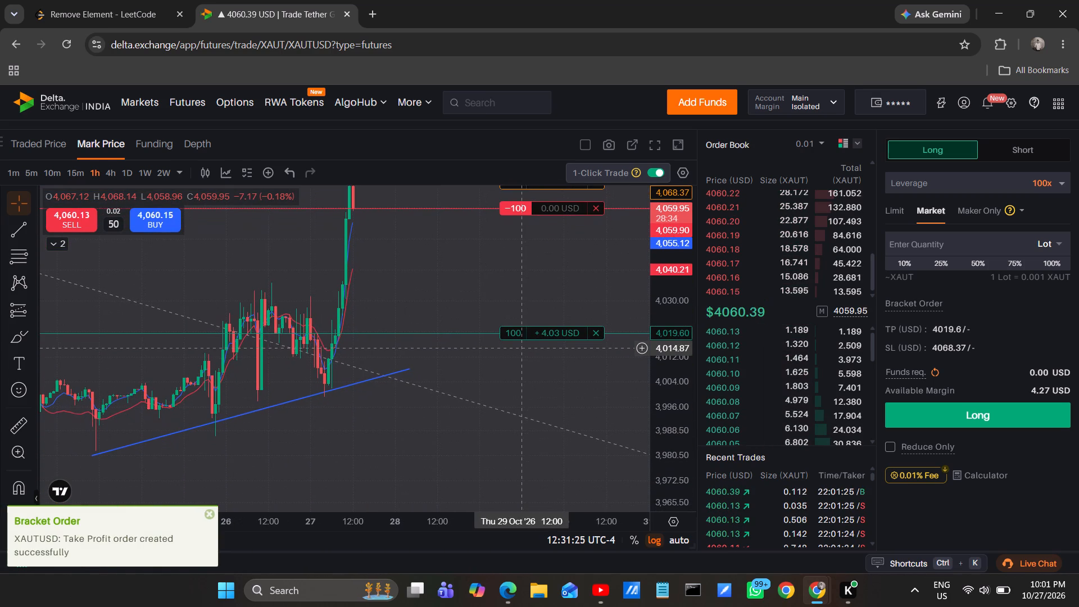
pyautogui.moveTo(410, 368); pyautogui.dragTo(421, 365)
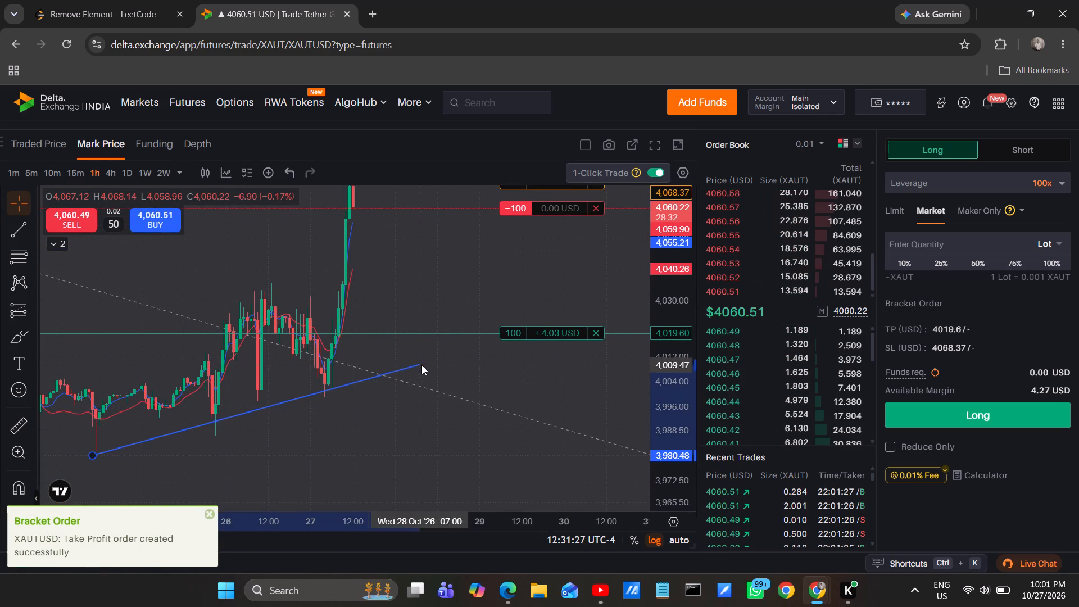
pyautogui.moveTo(421, 365); pyautogui.dragTo(441, 361)
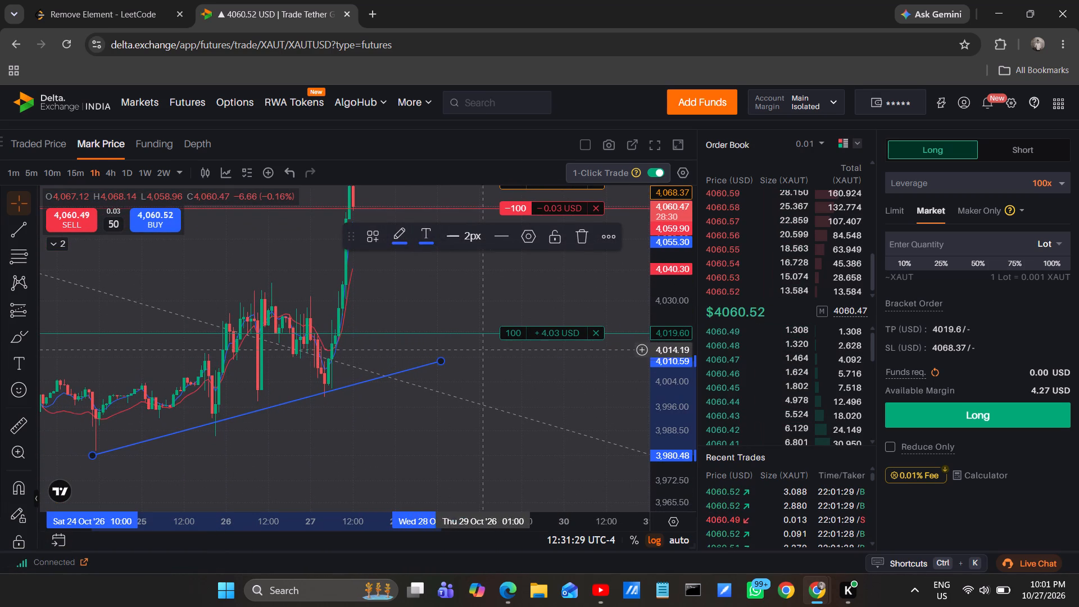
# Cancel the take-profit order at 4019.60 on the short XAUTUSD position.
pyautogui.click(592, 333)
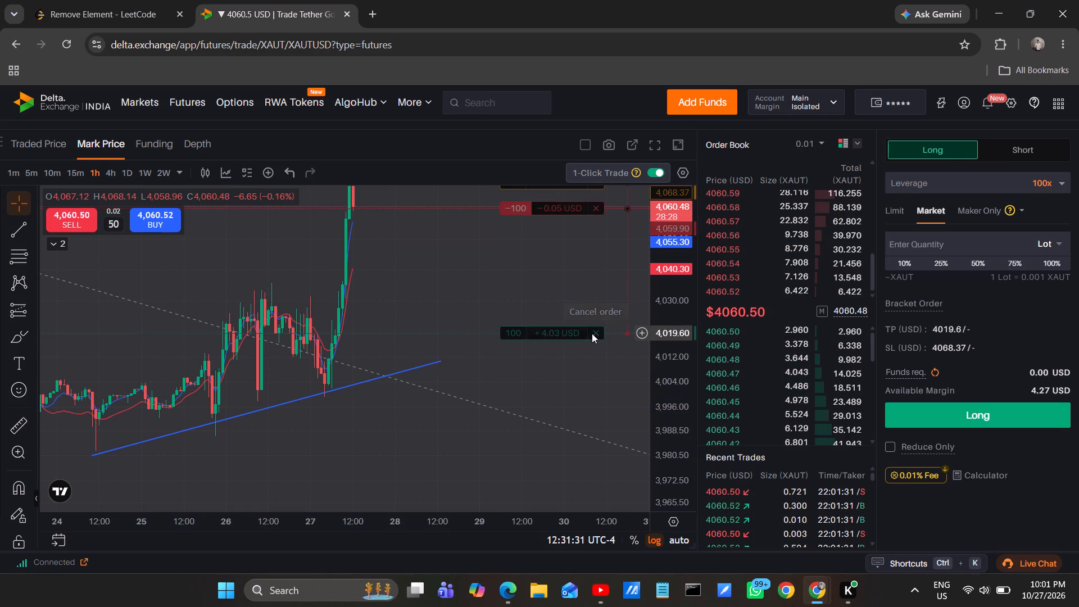
# Set the XAUTUSD chart to the 15-minute interval and examine recent price action around the short entry.
pyautogui.scroll(1, 569, 296)
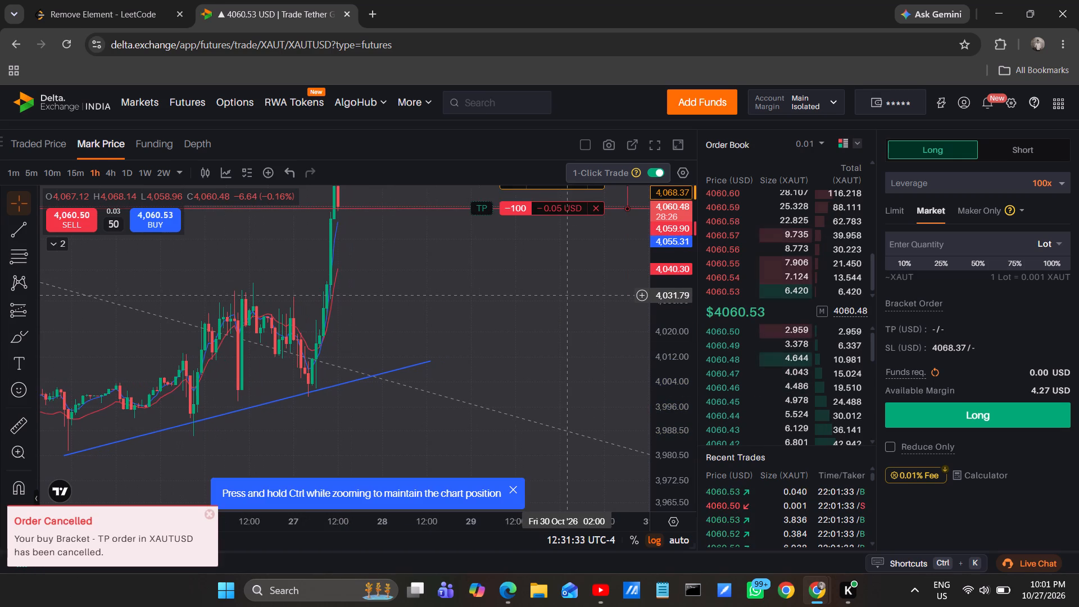
pyautogui.moveTo(569, 296); pyautogui.dragTo(557, 366)
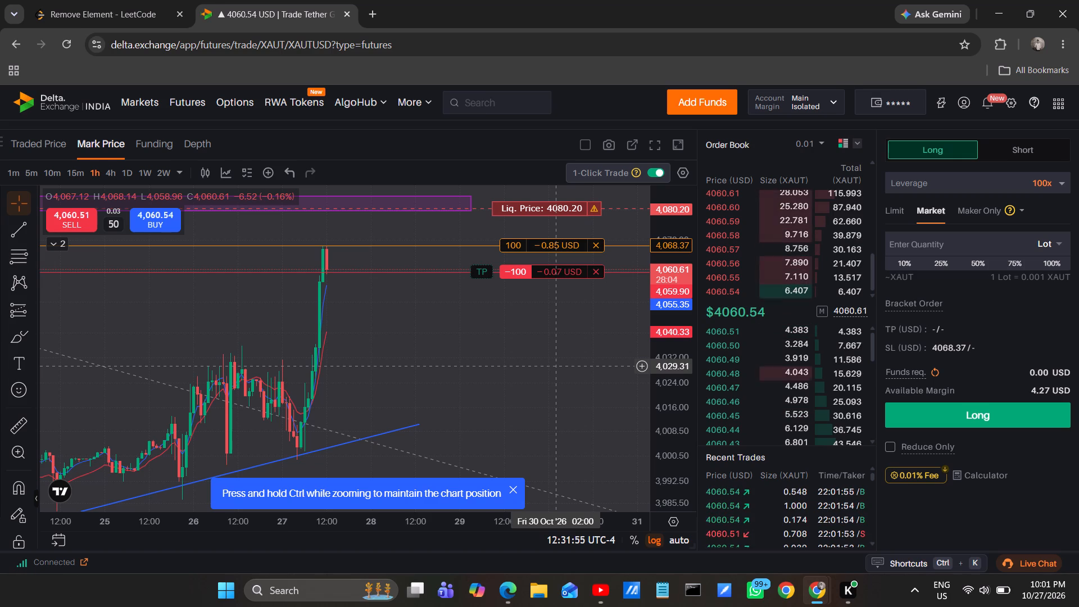
pyautogui.click(69, 179)
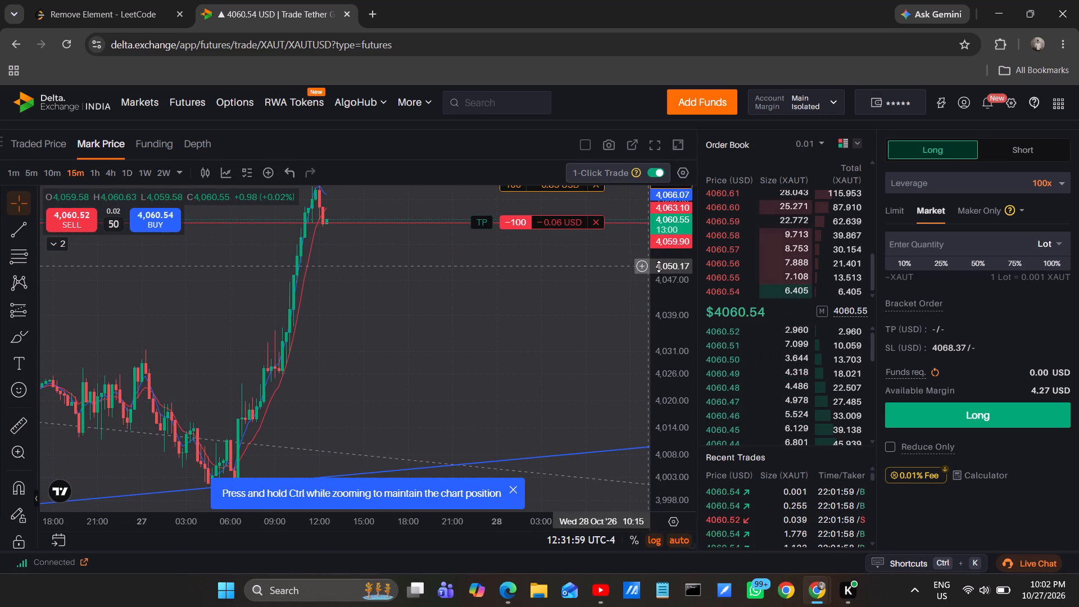
pyautogui.moveTo(665, 266); pyautogui.dragTo(665, 280)
pyautogui.moveTo(567, 257); pyautogui.dragTo(543, 282)
# Switch to the Live Crypto & Gold Analysis stream on YouTube in Edge.
pyautogui.click(604, 589)
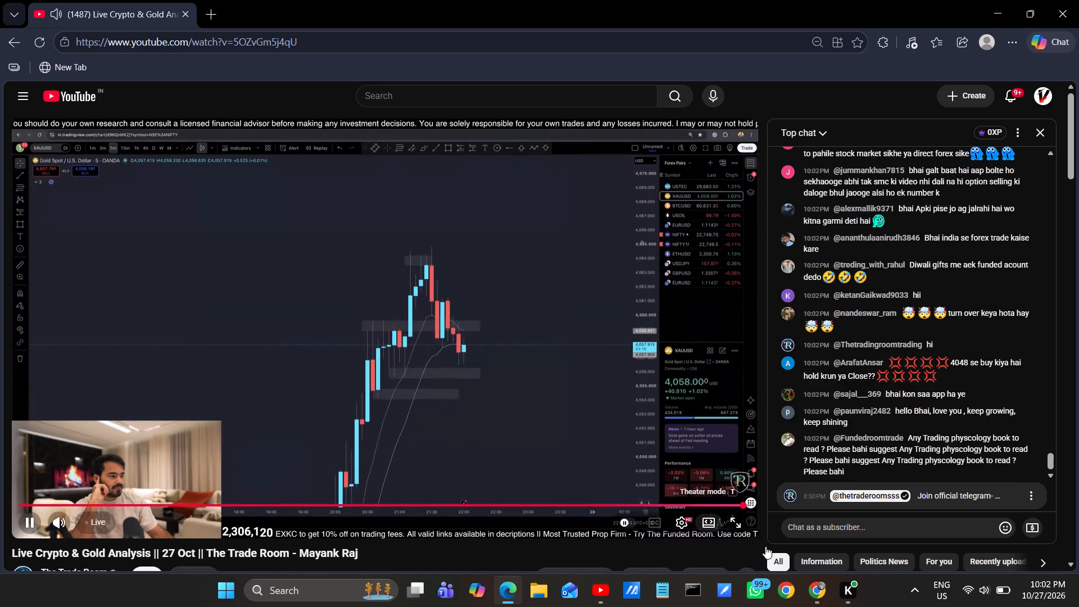
# Switch to Delta Exchange in Chrome and examine recent price action on the BTCUSD futures chart.
pyautogui.click(813, 588)
pyautogui.click(791, 537)
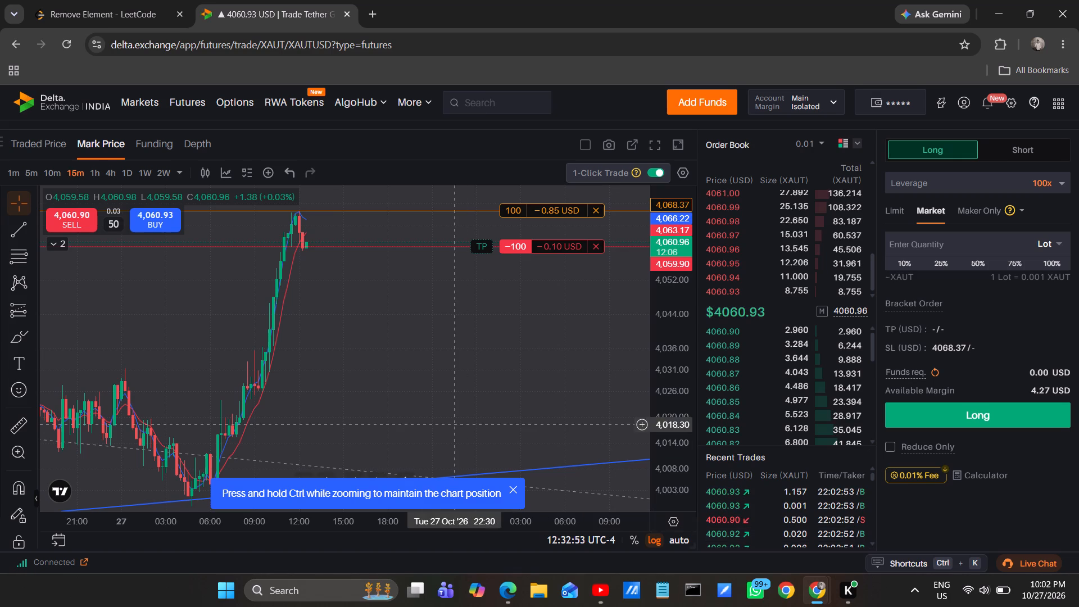
pyautogui.click(181, 106)
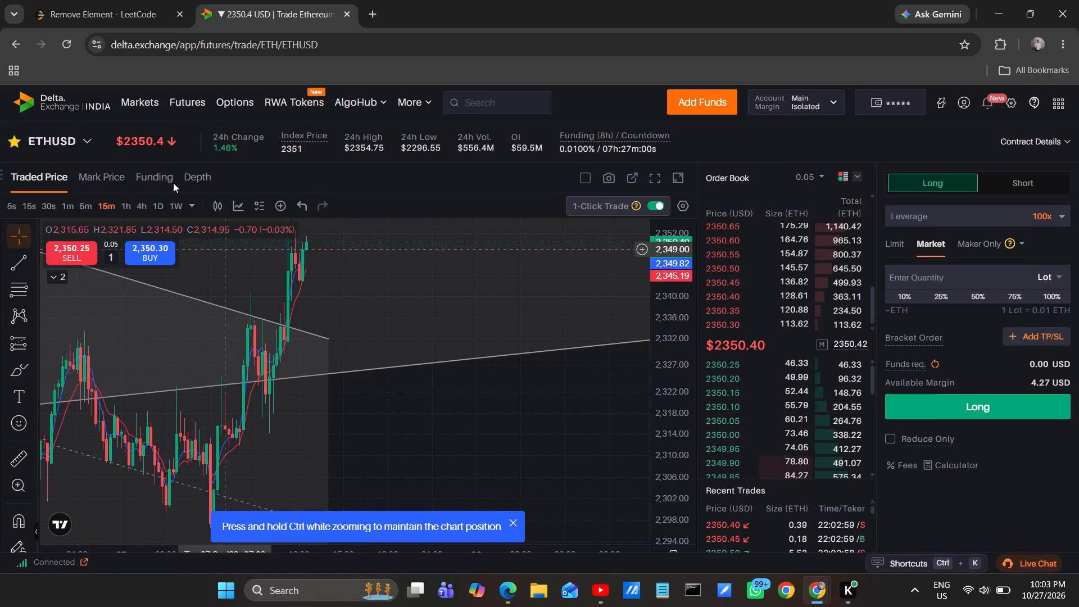
pyautogui.click(83, 141)
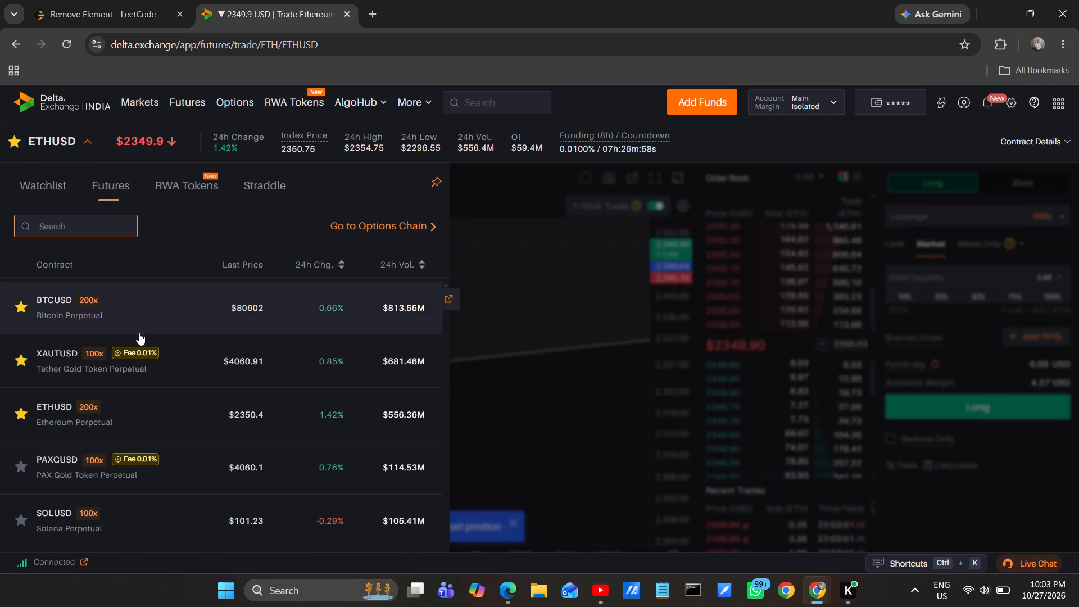
pyautogui.click(146, 310)
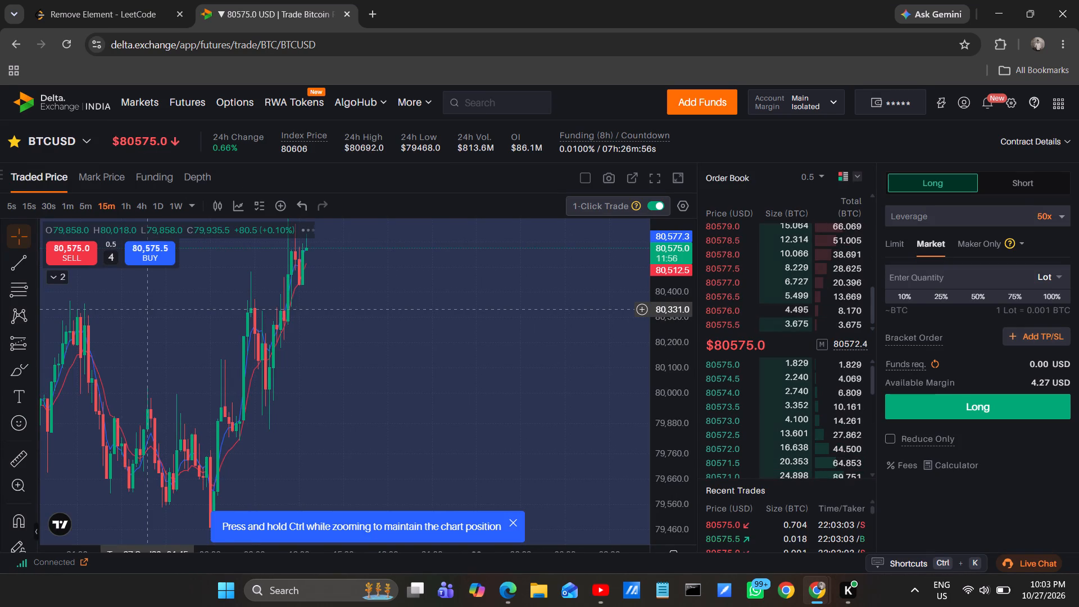
pyautogui.moveTo(686, 272); pyautogui.dragTo(686, 305)
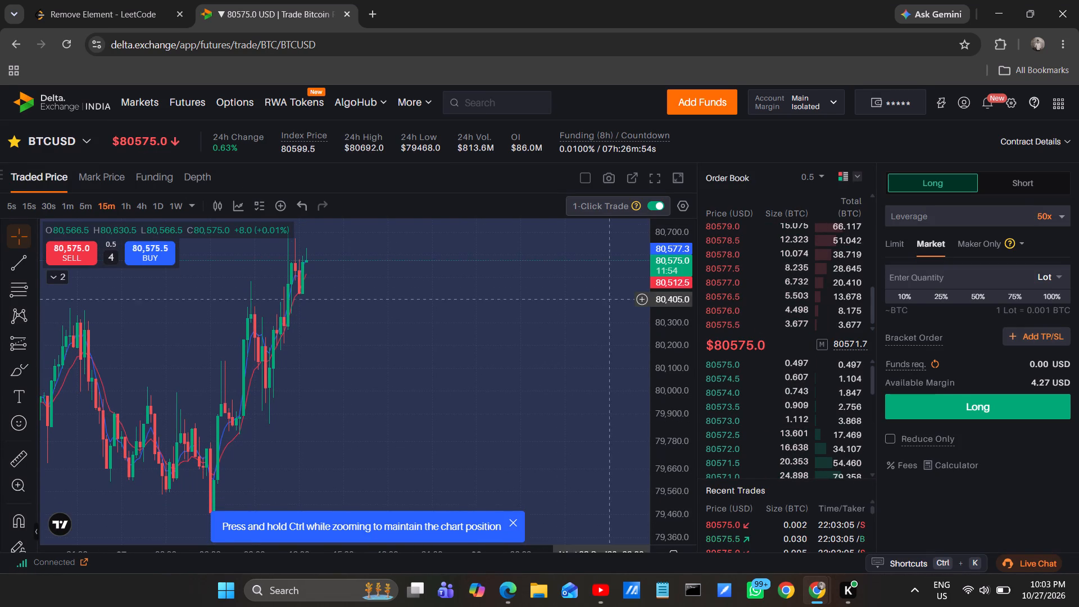
pyautogui.moveTo(541, 289); pyautogui.dragTo(559, 333)
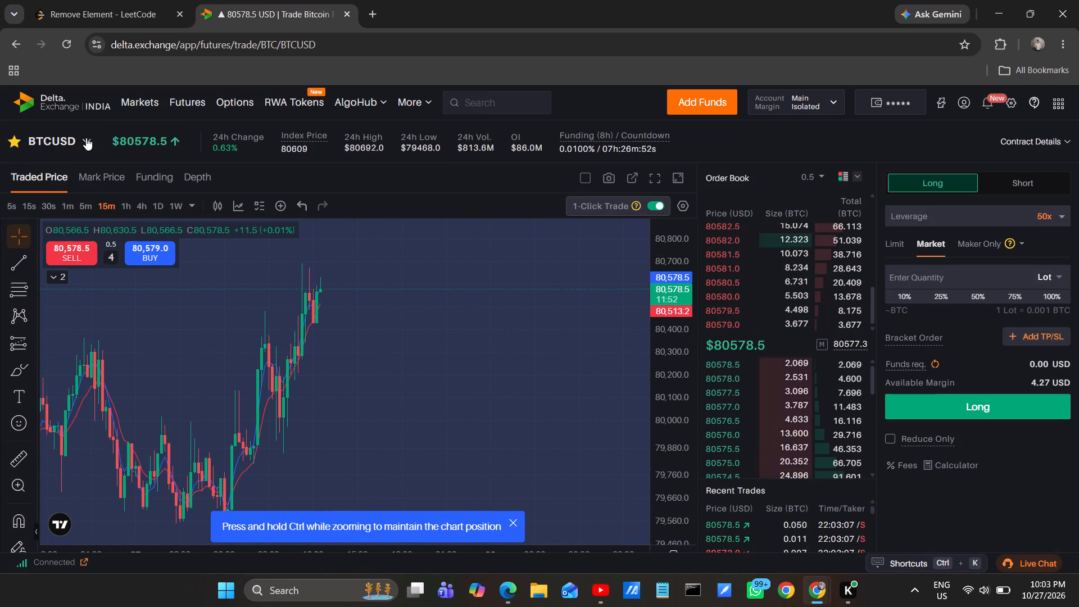
# Return to the XAUTUSD futures contract and examine the chart around the short position and its stop loss.
pyautogui.click(86, 138)
pyautogui.click(216, 366)
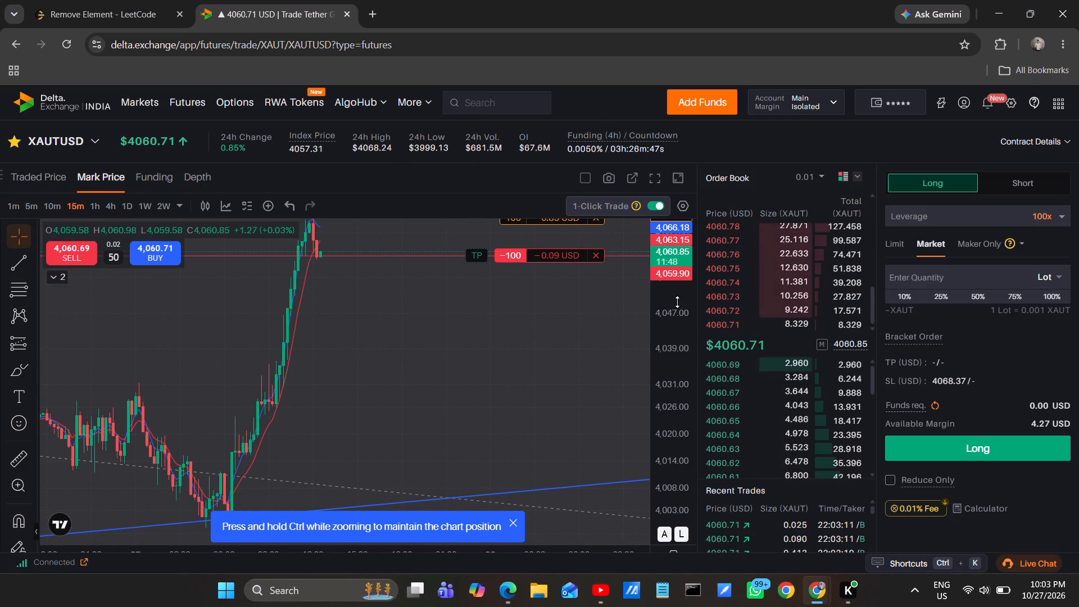
pyautogui.moveTo(673, 300); pyautogui.dragTo(673, 327)
pyautogui.moveTo(600, 315); pyautogui.dragTo(598, 318)
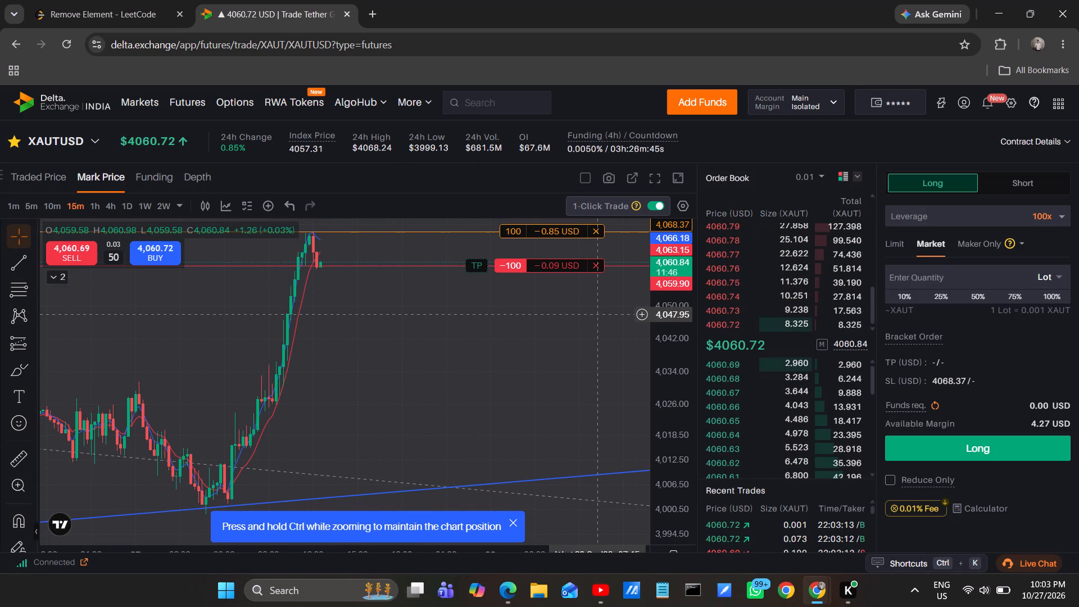
pyautogui.moveTo(598, 318); pyautogui.dragTo(582, 347)
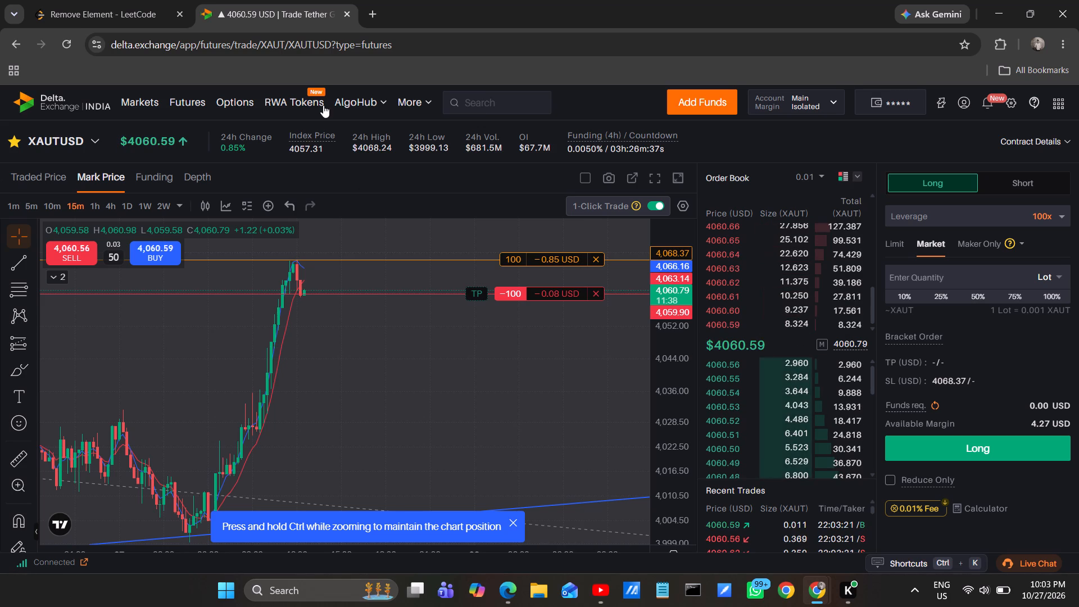
# Switch to the LeetCode tab and read the Remove Element problem through its examples, constraints and hints sections.
pyautogui.click(151, 9)
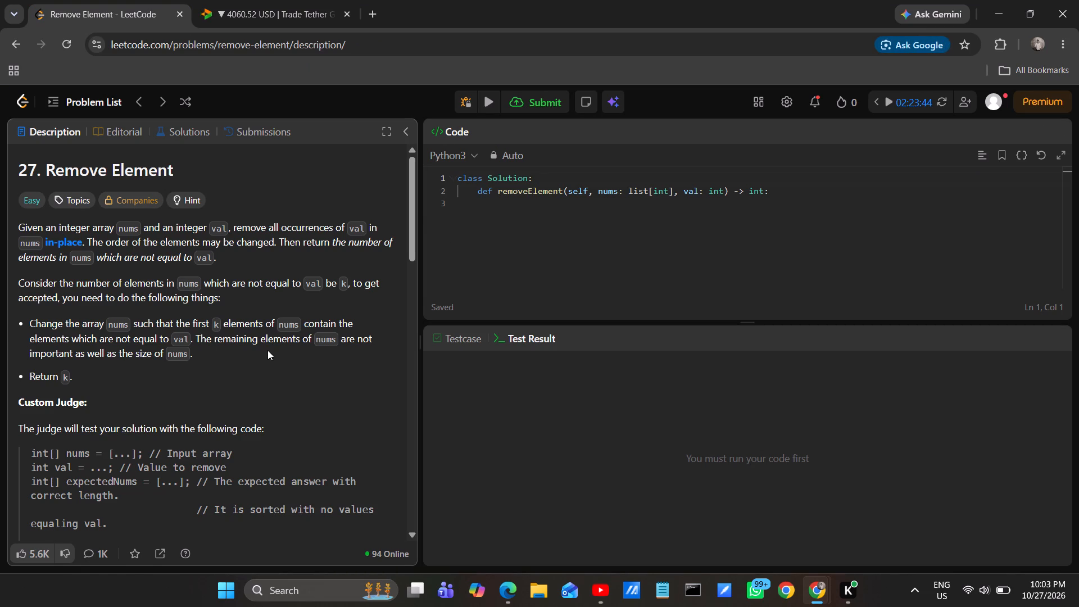
pyautogui.scroll(-7, 268, 350)
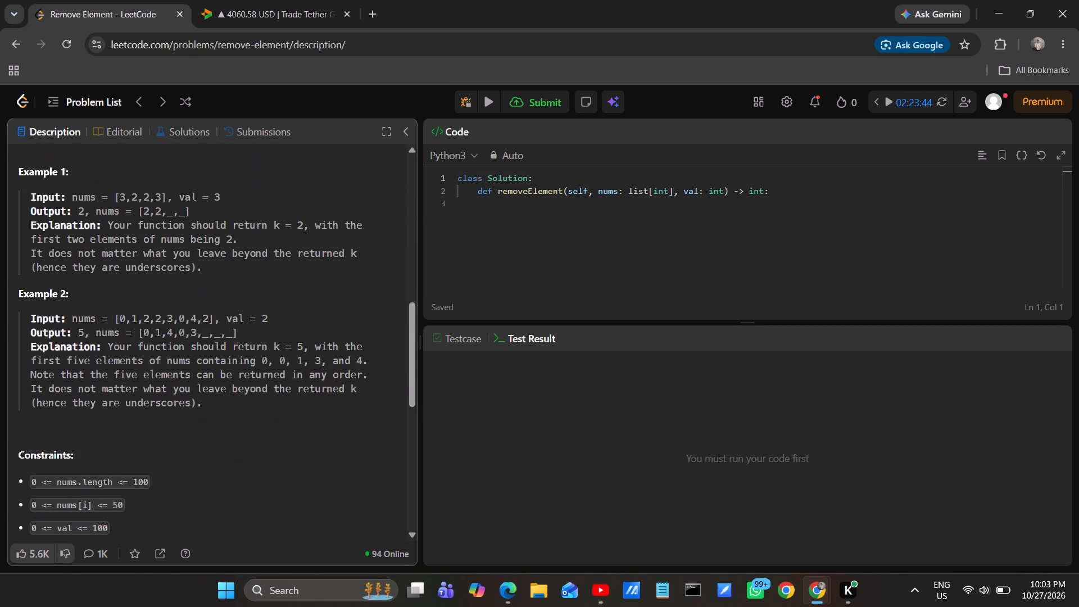
pyautogui.scroll(-3, 268, 350)
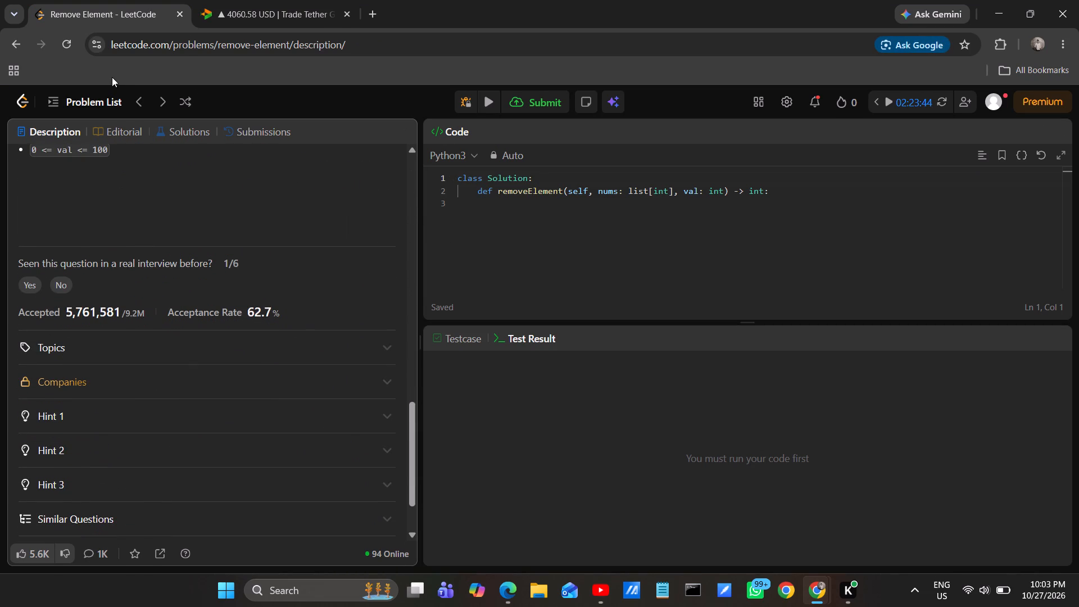
# Open problem 26, Remove Duplicates from Sorted Array, from the LeetCode problem list and read its description, examples and constraints.
pyautogui.click(94, 103)
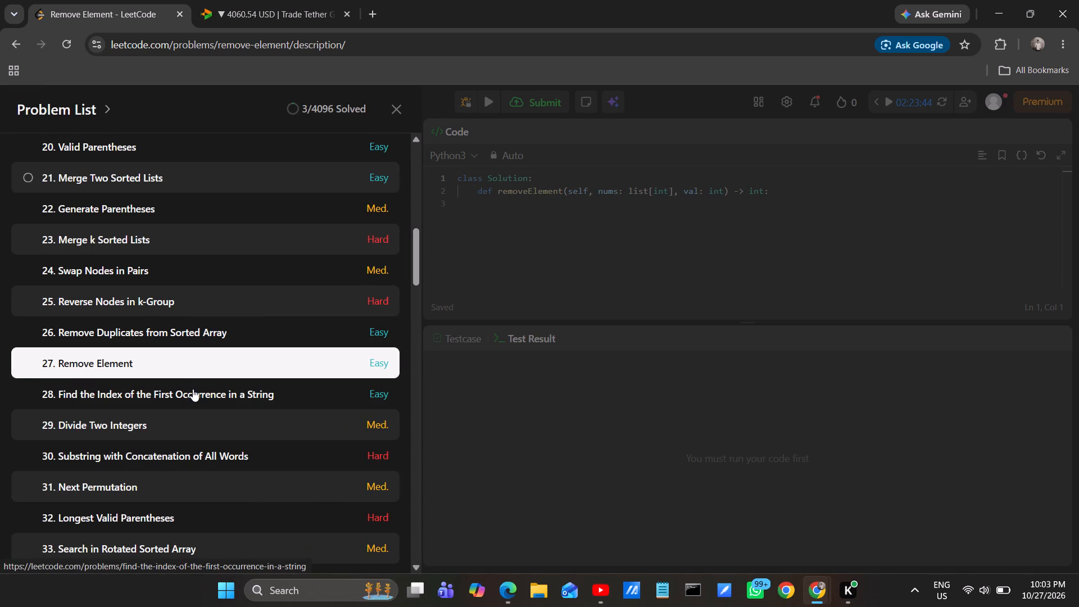
pyautogui.click(193, 330)
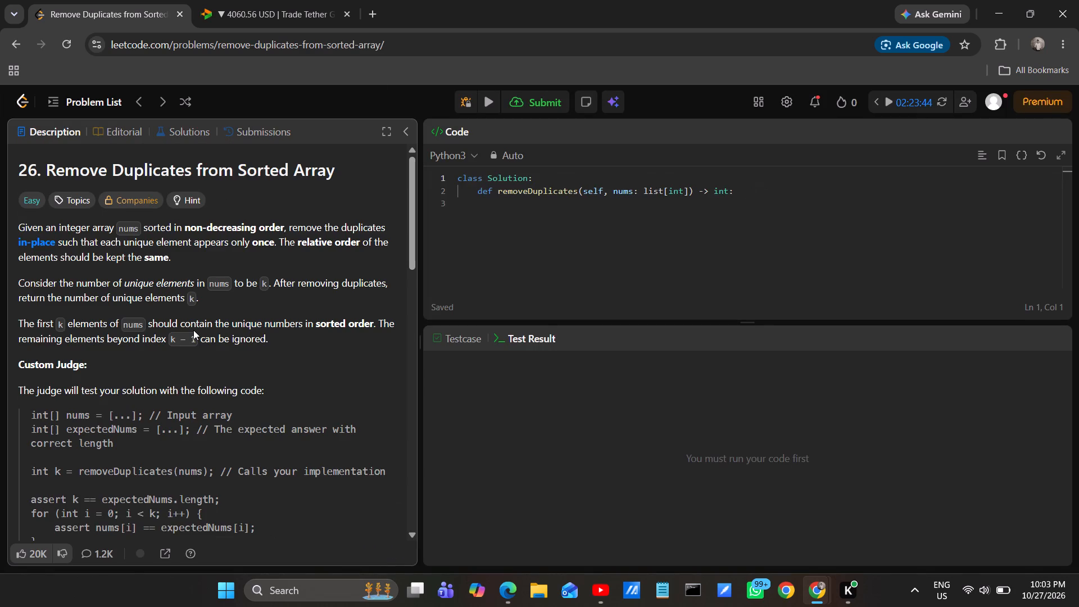
pyautogui.scroll(-5, 193, 330)
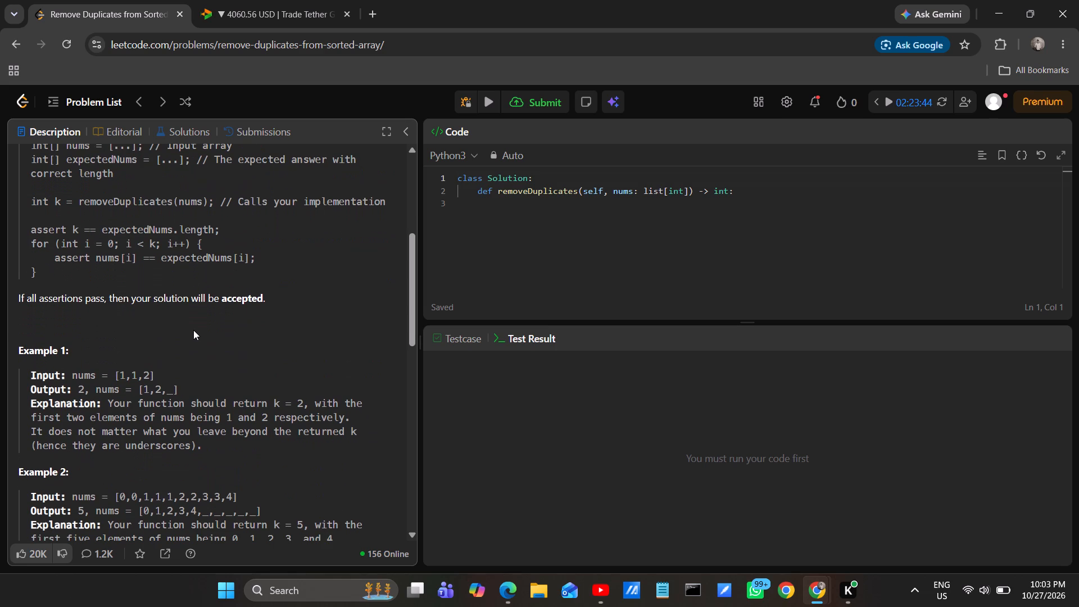
pyautogui.scroll(-4, 193, 330)
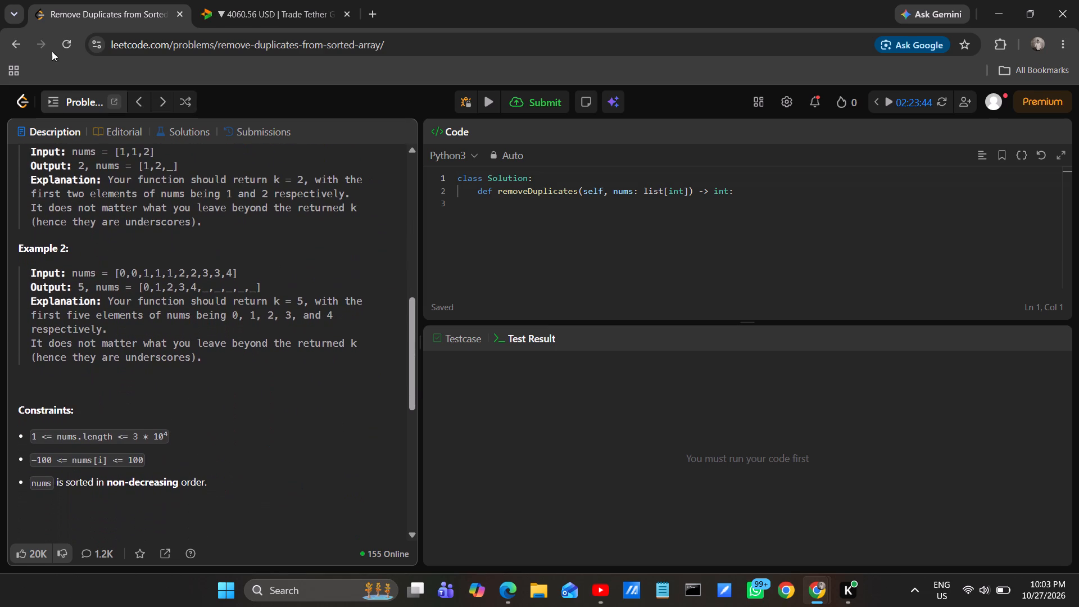
# Browse the LeetCode problem list from problem 26 to problem 69, looking over the titles and difficulty levels.
pyautogui.click(78, 100)
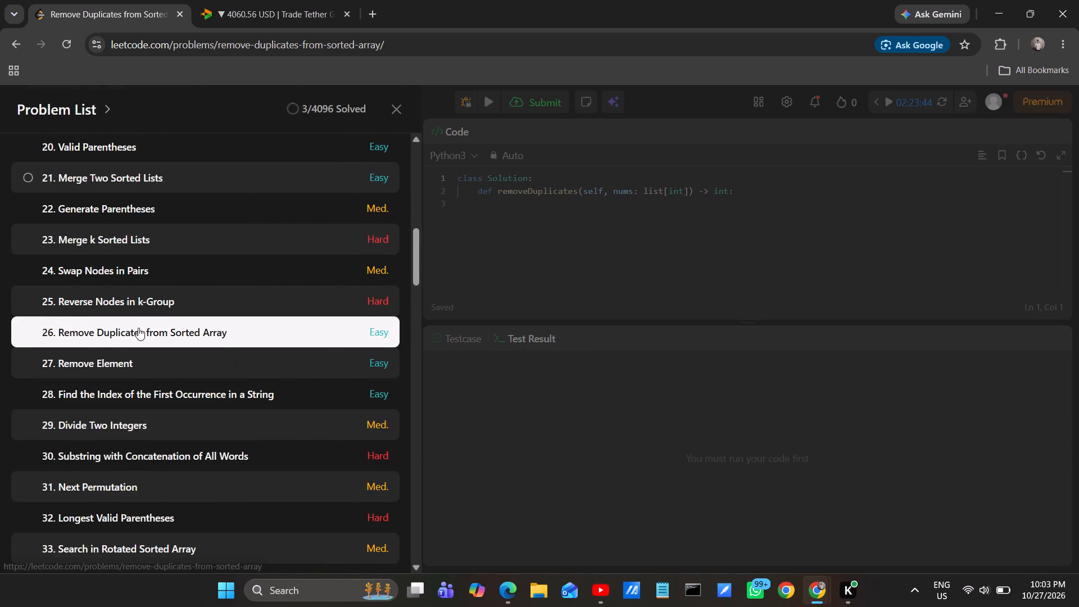
pyautogui.scroll(-1, 138, 328)
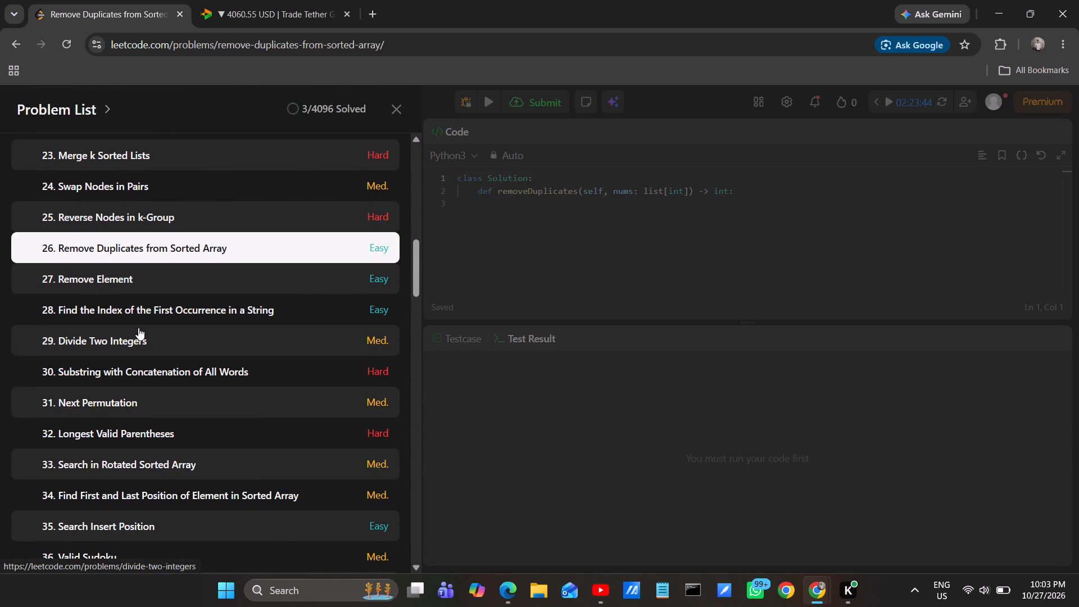
pyautogui.scroll(-1, 138, 328)
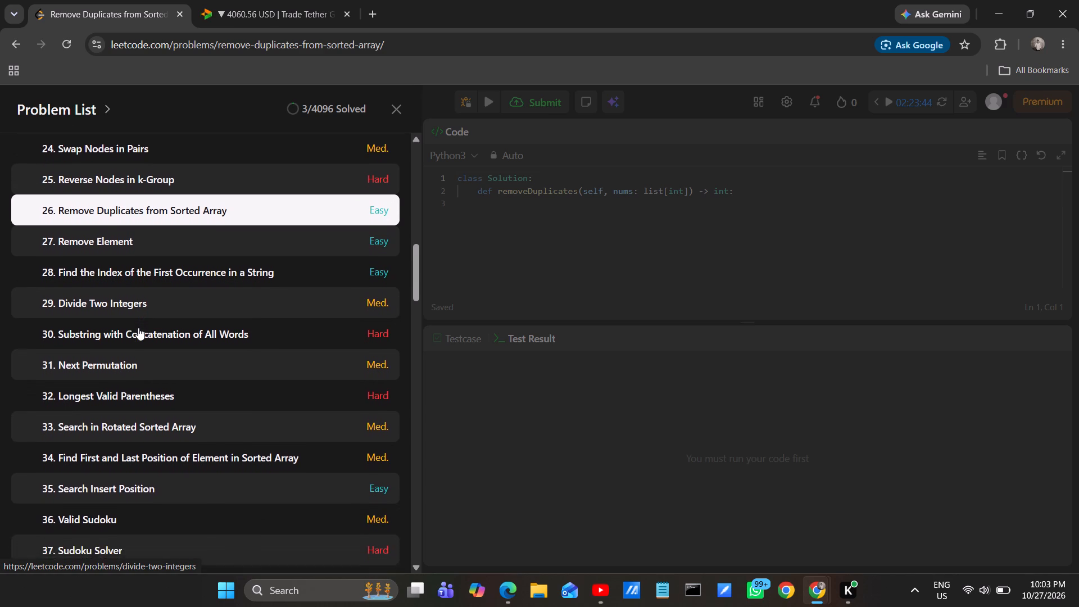
pyautogui.scroll(-2, 138, 328)
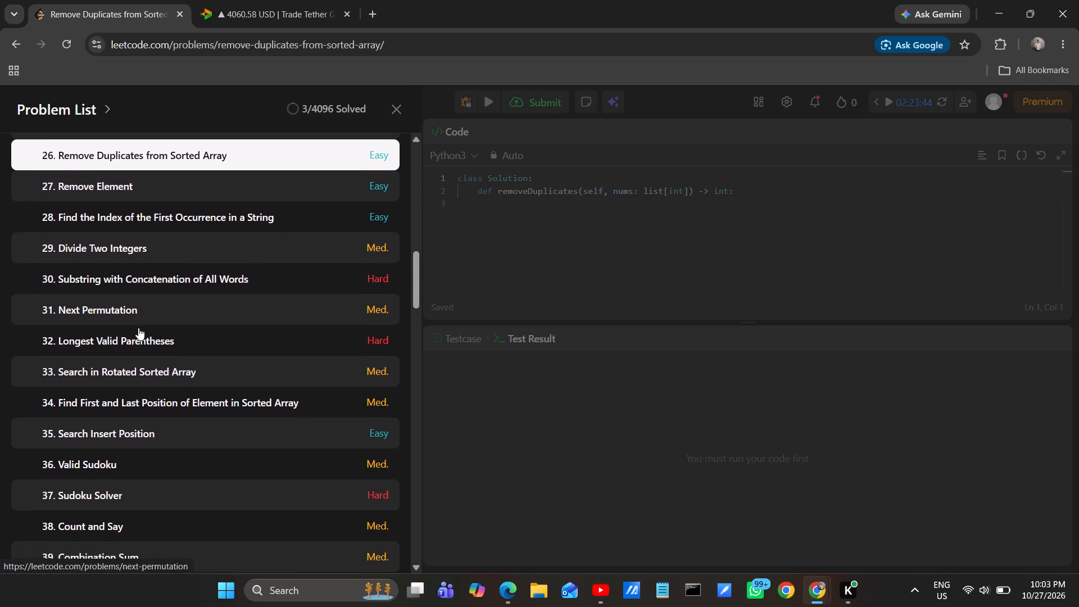
pyautogui.scroll(-2, 138, 328)
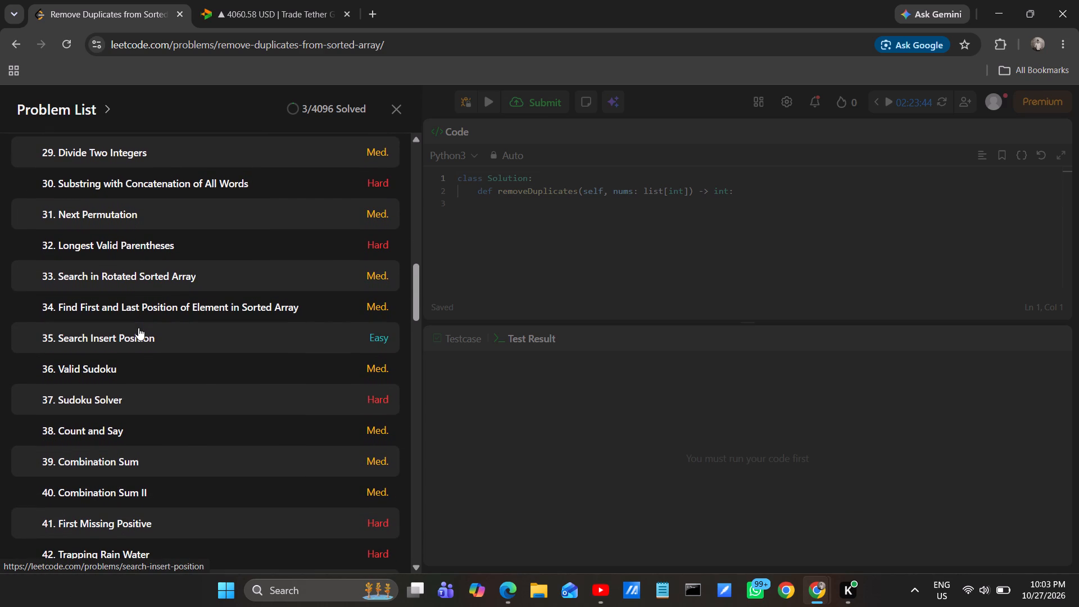
pyautogui.scroll(-3, 138, 328)
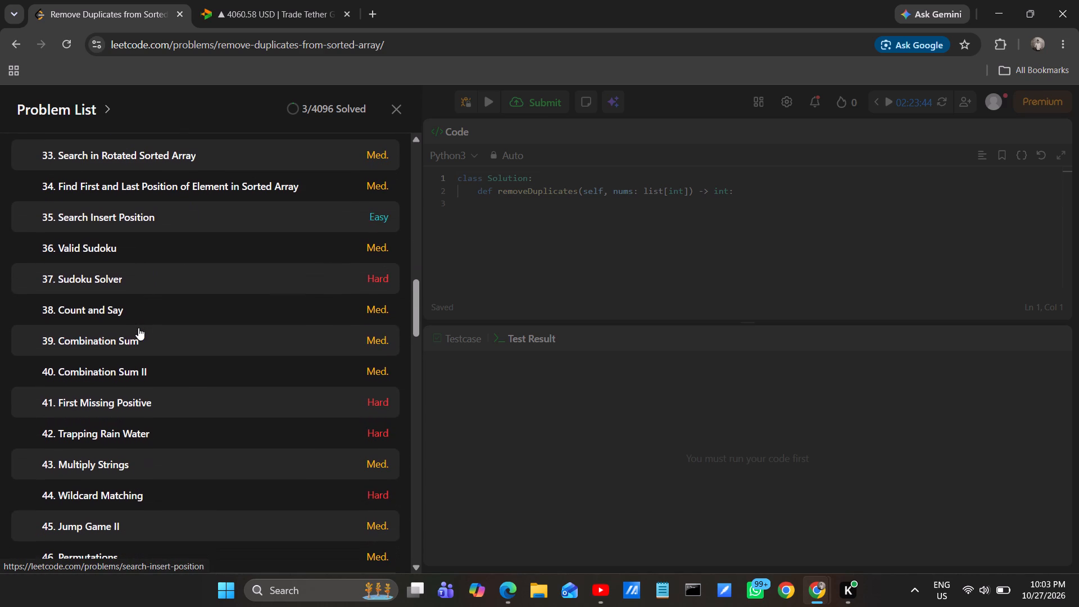
pyautogui.scroll(-1, 138, 328)
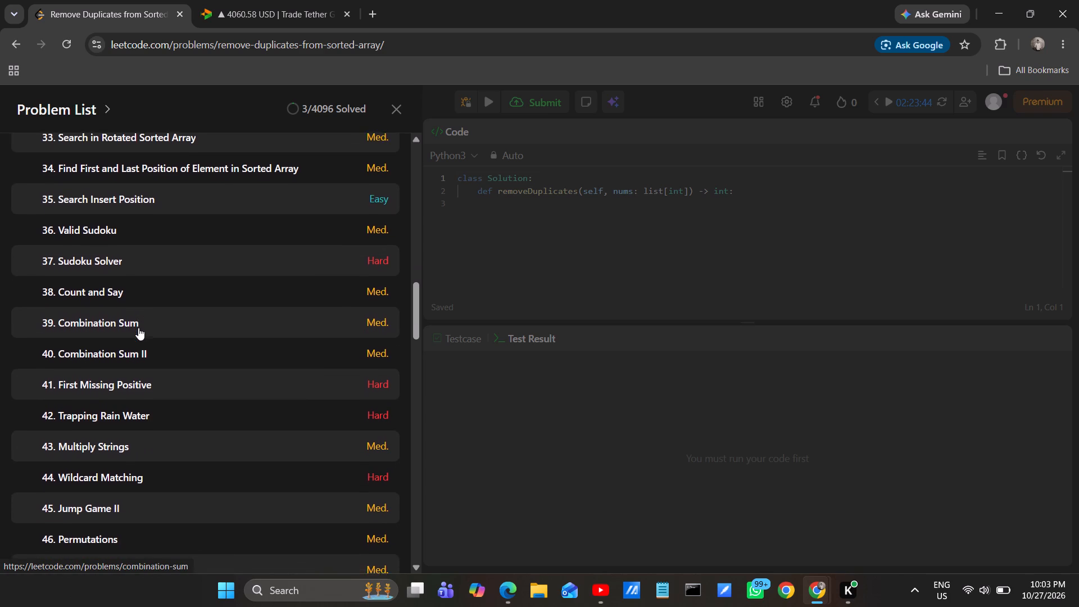
pyautogui.scroll(-1, 138, 328)
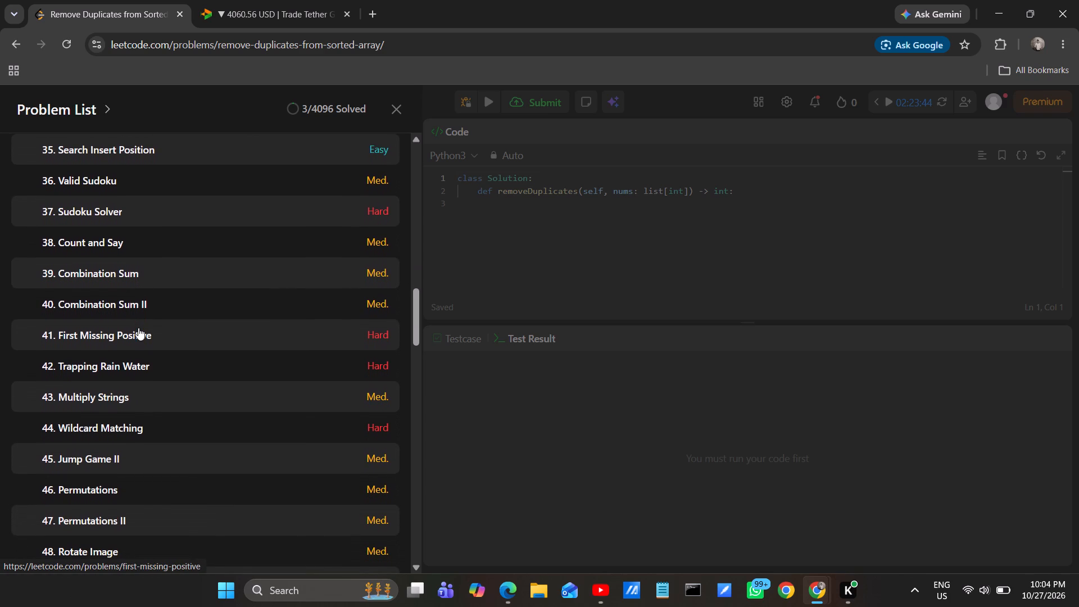
pyautogui.scroll(-2, 138, 328)
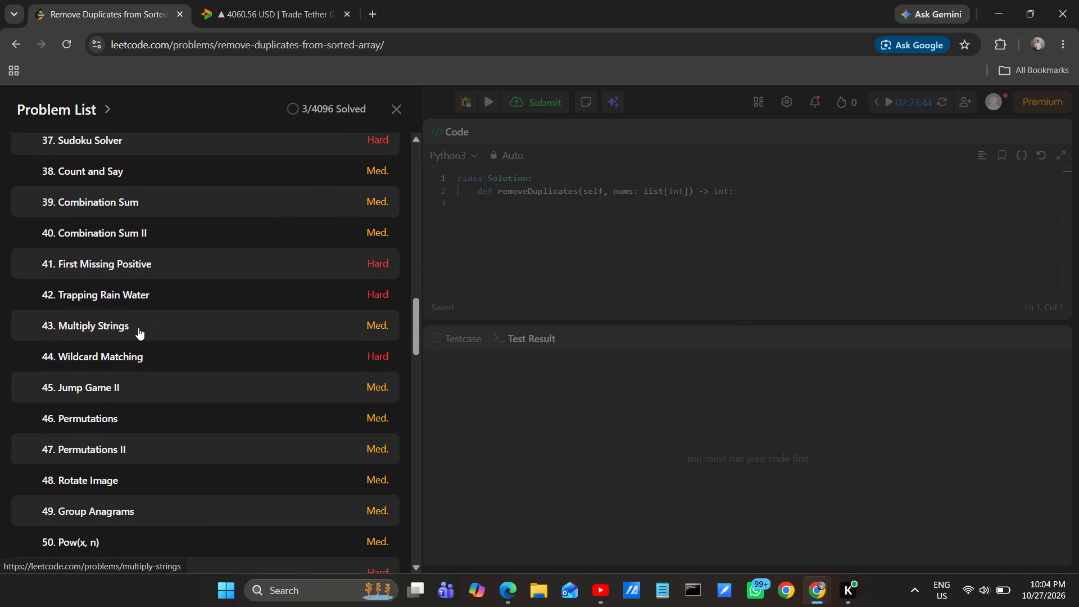
pyautogui.scroll(-3, 138, 328)
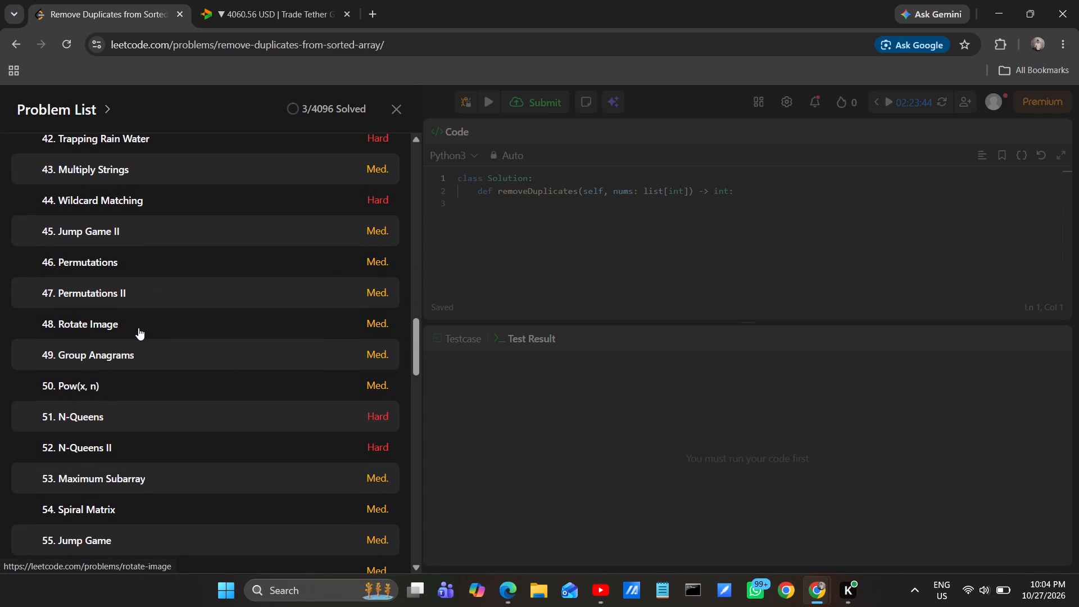
pyautogui.scroll(-2, 138, 328)
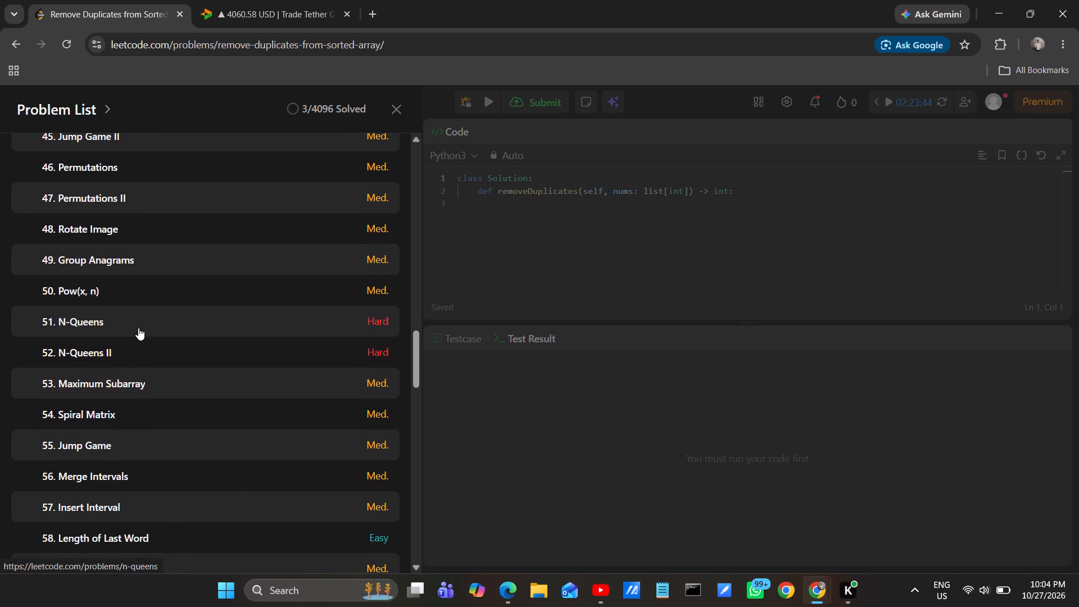
pyautogui.scroll(-3, 138, 328)
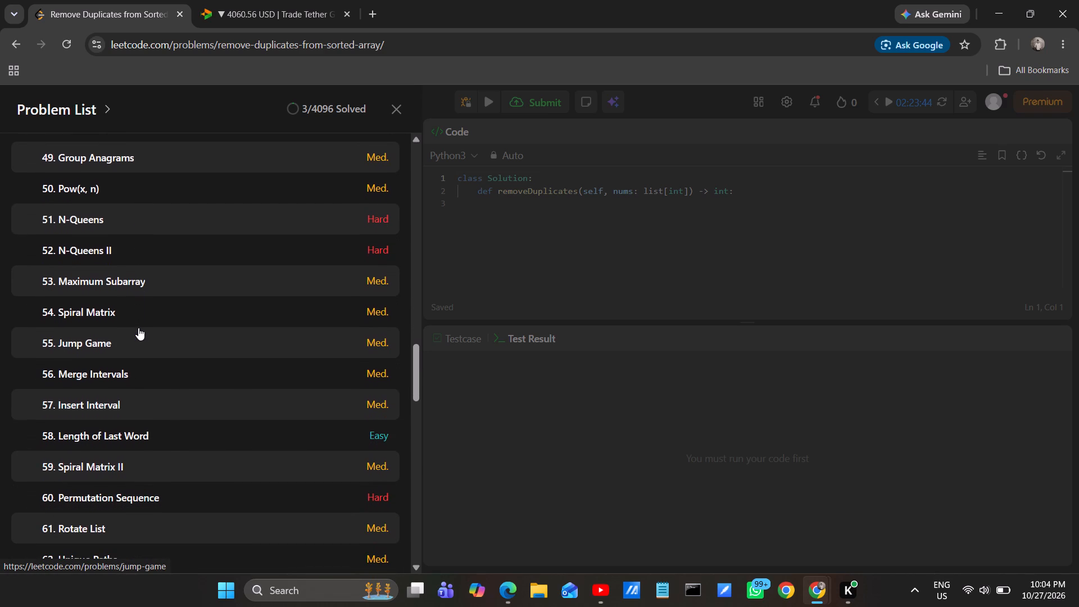
pyautogui.scroll(-3, 138, 328)
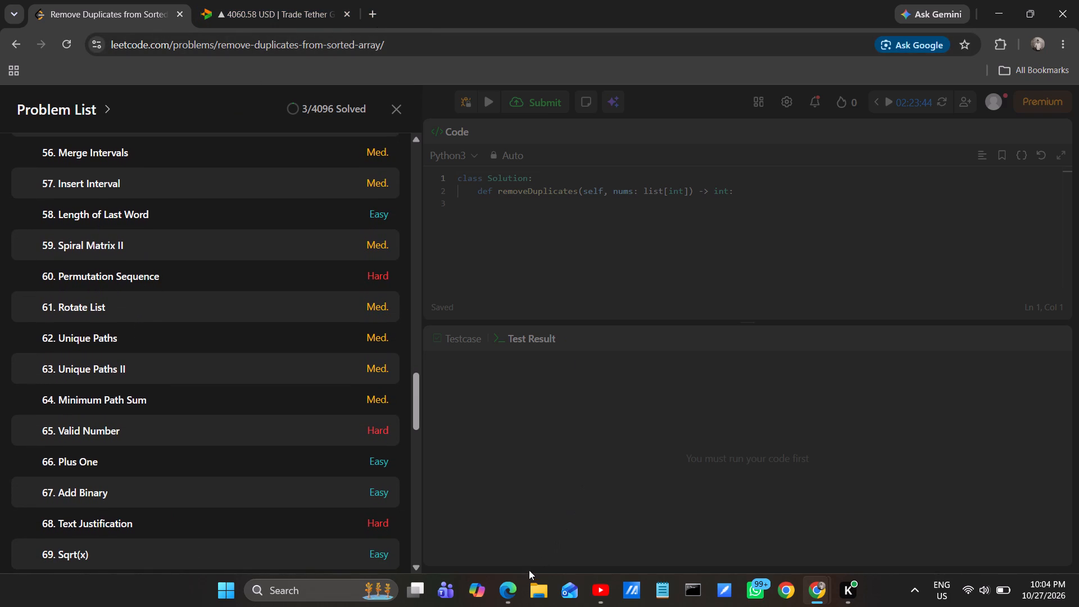
# Switch to Edge and check the Live Crypto & Gold Analysis stream on YouTube.
pyautogui.click(506, 593)
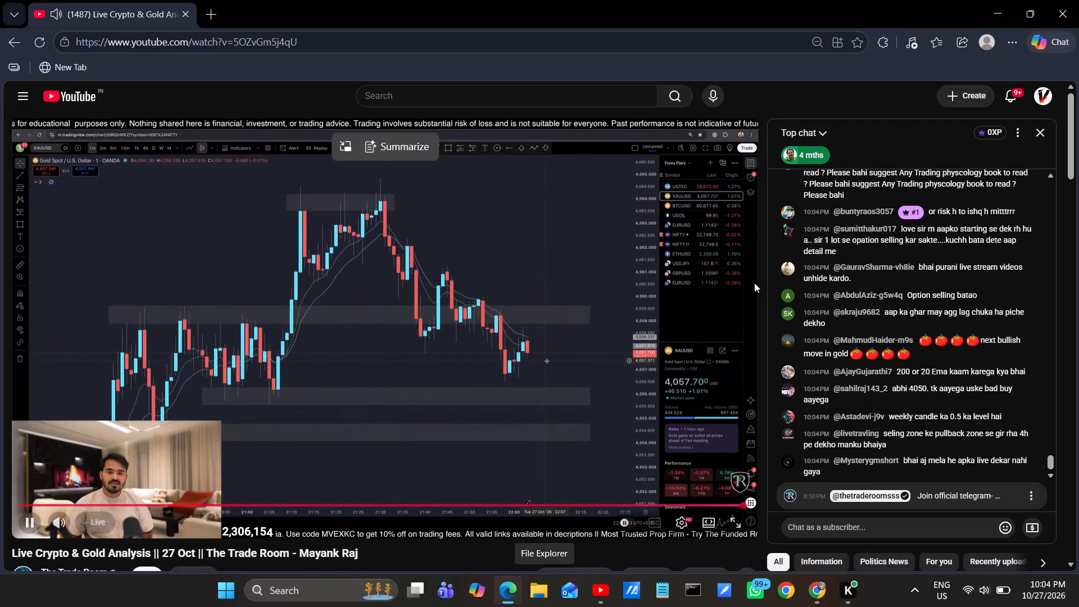
# Minimise the Edge stream window and the LeetCode Chrome window to uncover the ChatGPT window.
pyautogui.click(1003, 9)
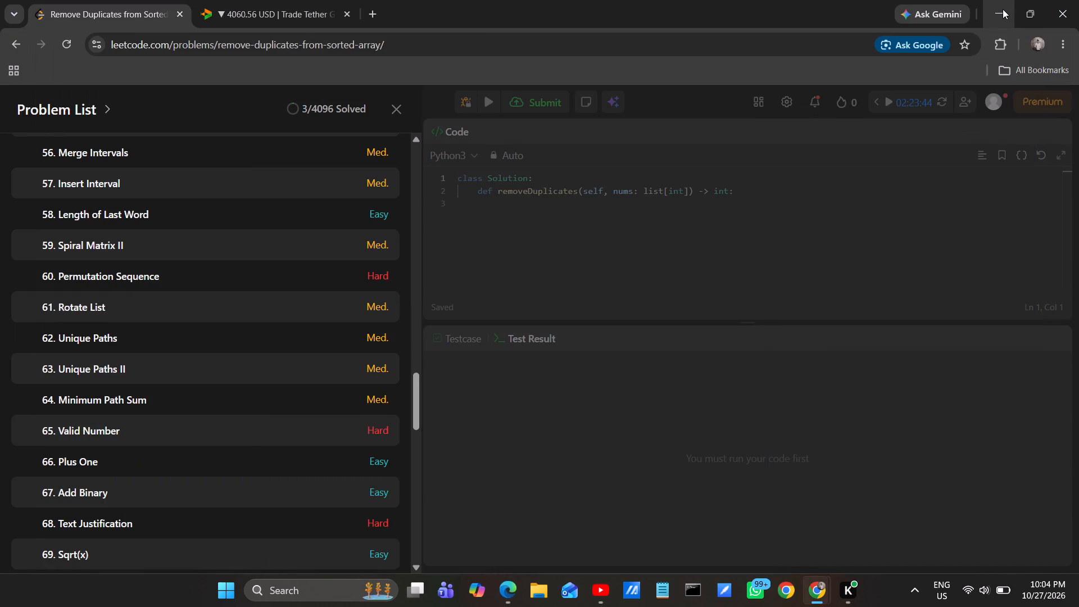
pyautogui.click(1003, 9)
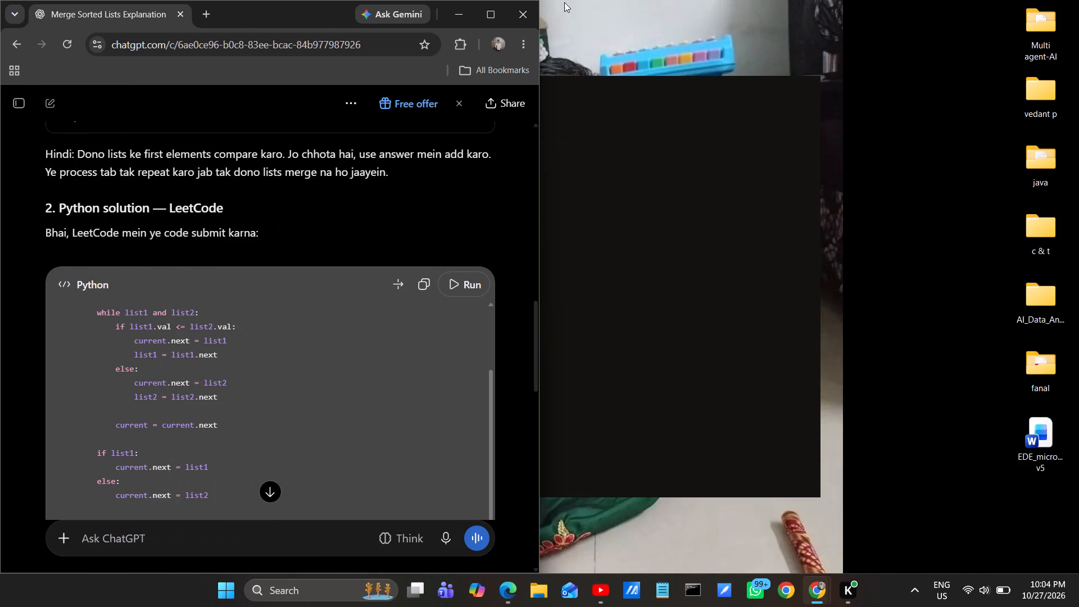
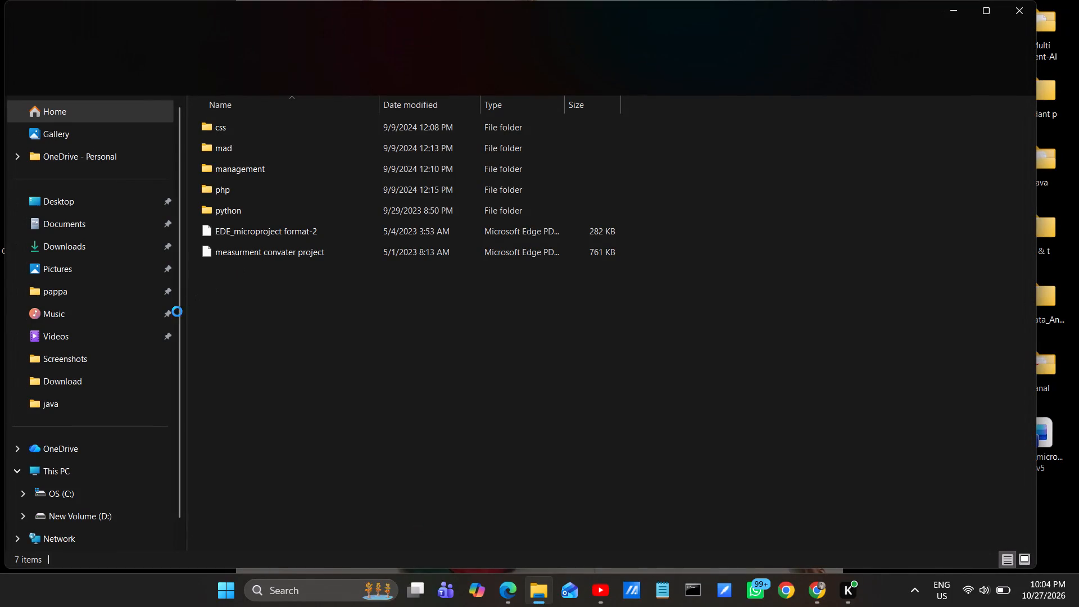
# Open the python-nirali-publi PDF from the python folder and view its Input and Output in Python Programming section.
pyautogui.click(275, 212)
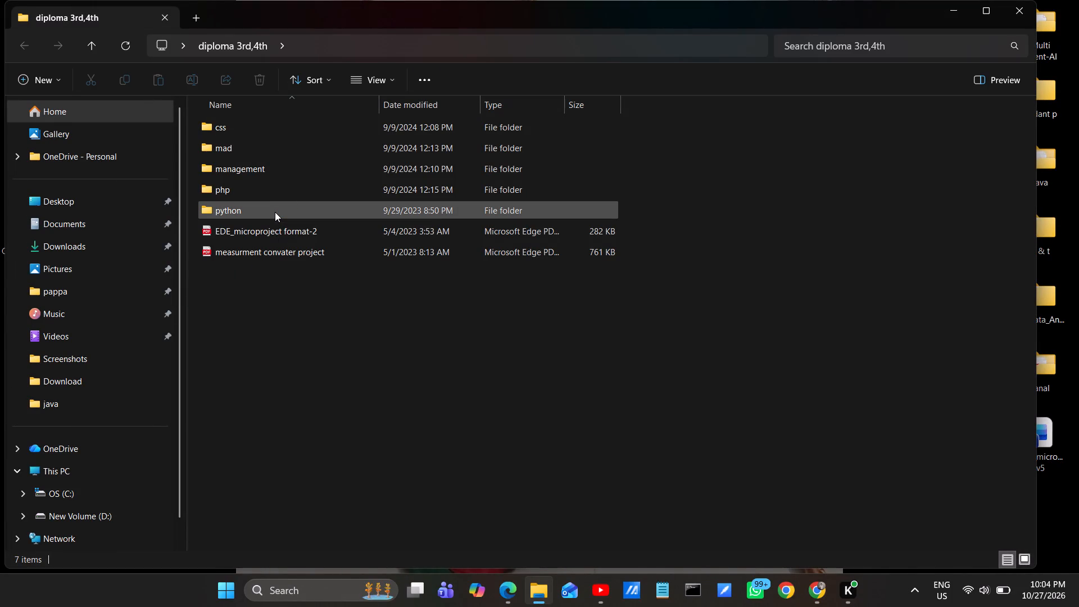
pyautogui.doubleClick(275, 212)
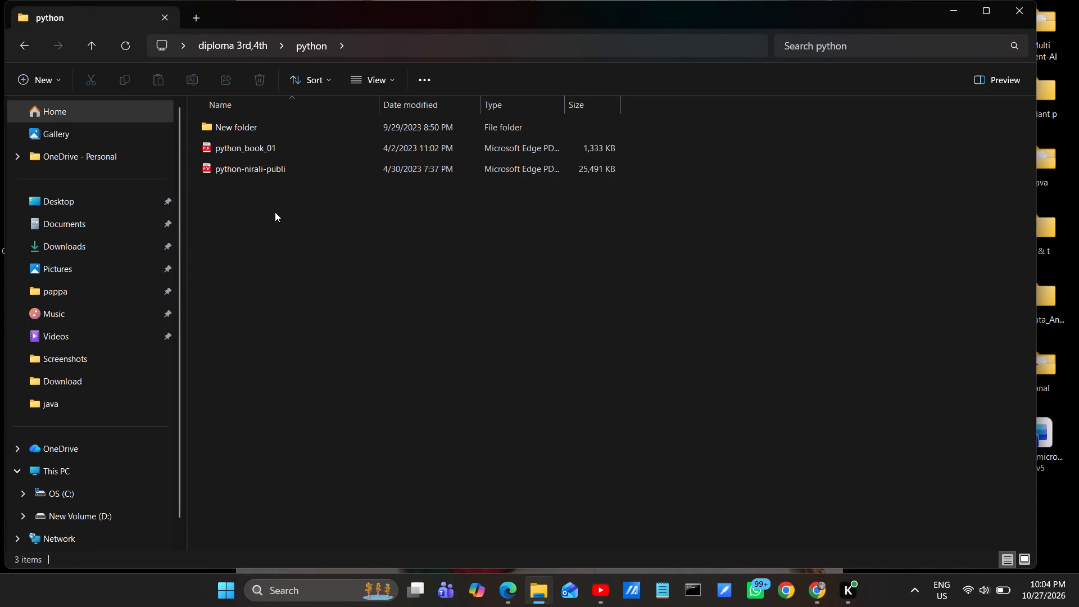
pyautogui.doubleClick(292, 167)
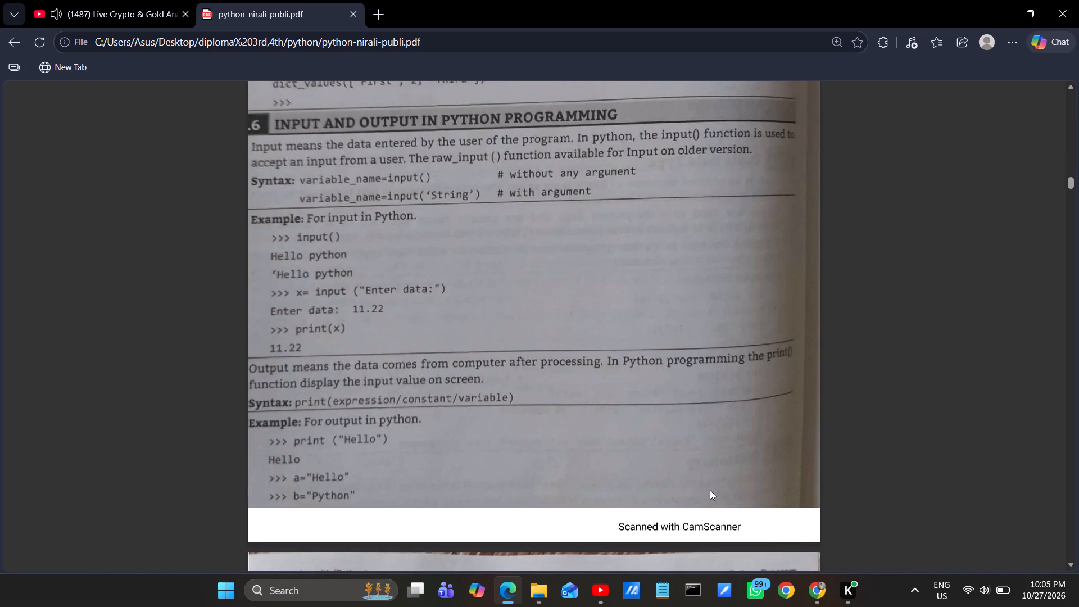
# On Delta Exchange's 15-minute XAUTUSD chart, draw a short position with entry about 4060.01, stop about 4068.30 and target about 4043.31.
pyautogui.click(818, 585)
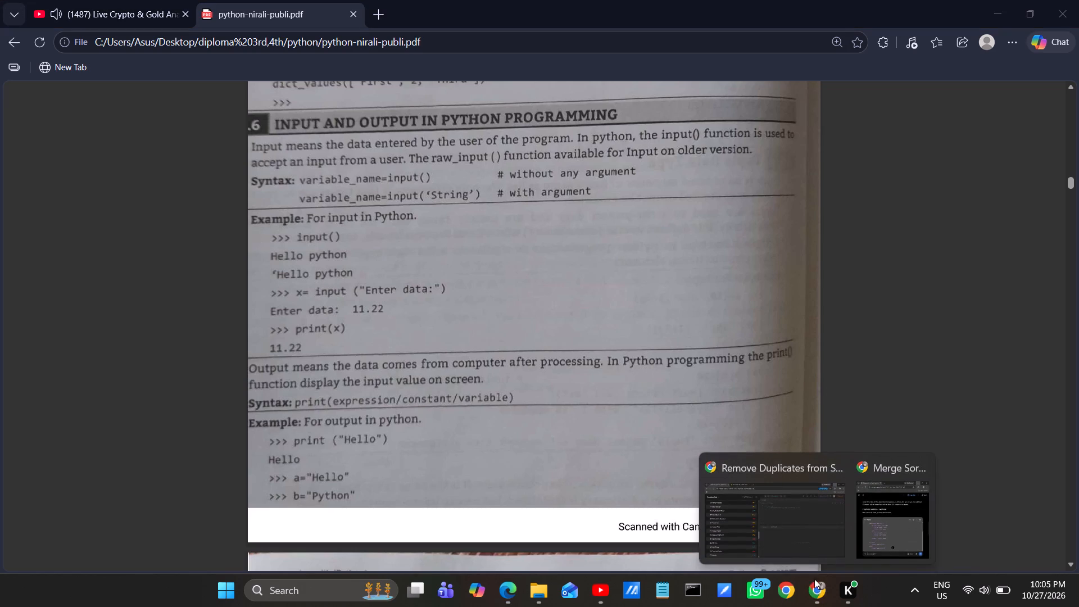
pyautogui.click(789, 534)
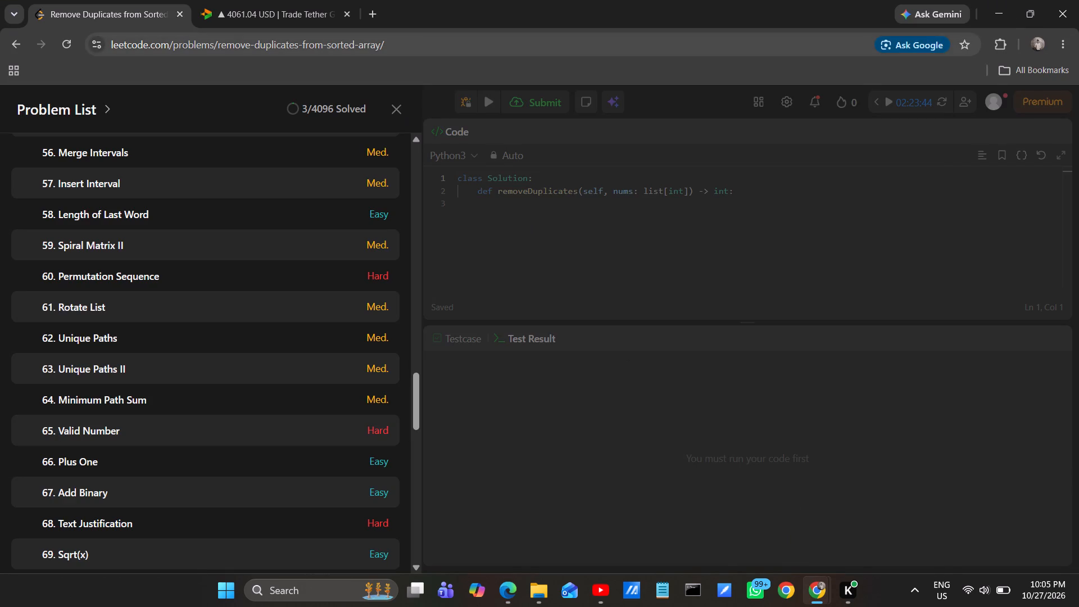
pyautogui.click(256, 3)
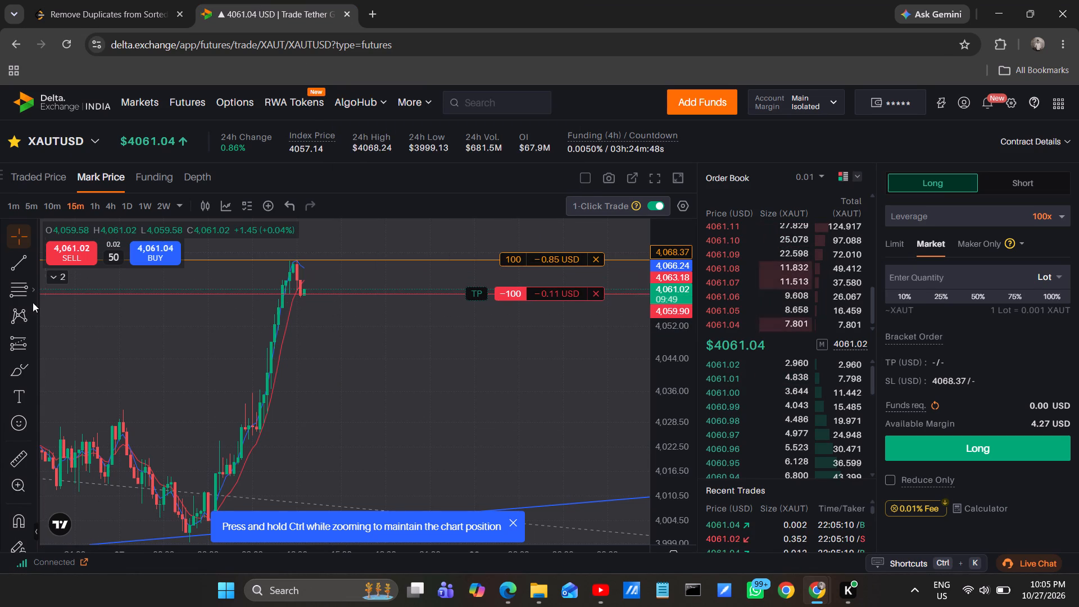
pyautogui.click(32, 343)
pyautogui.click(94, 279)
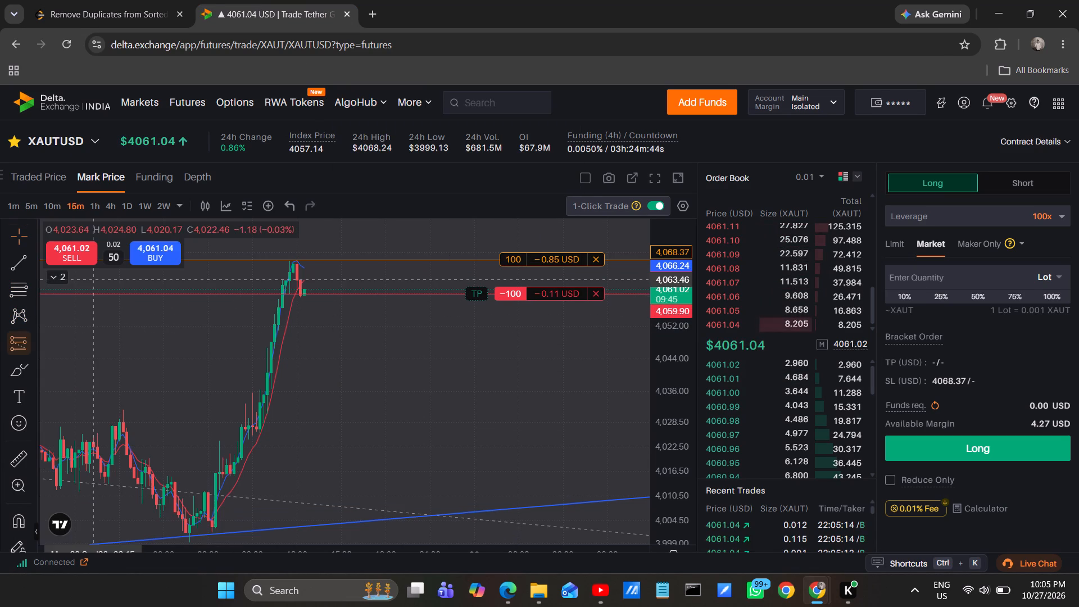
pyautogui.click(304, 294)
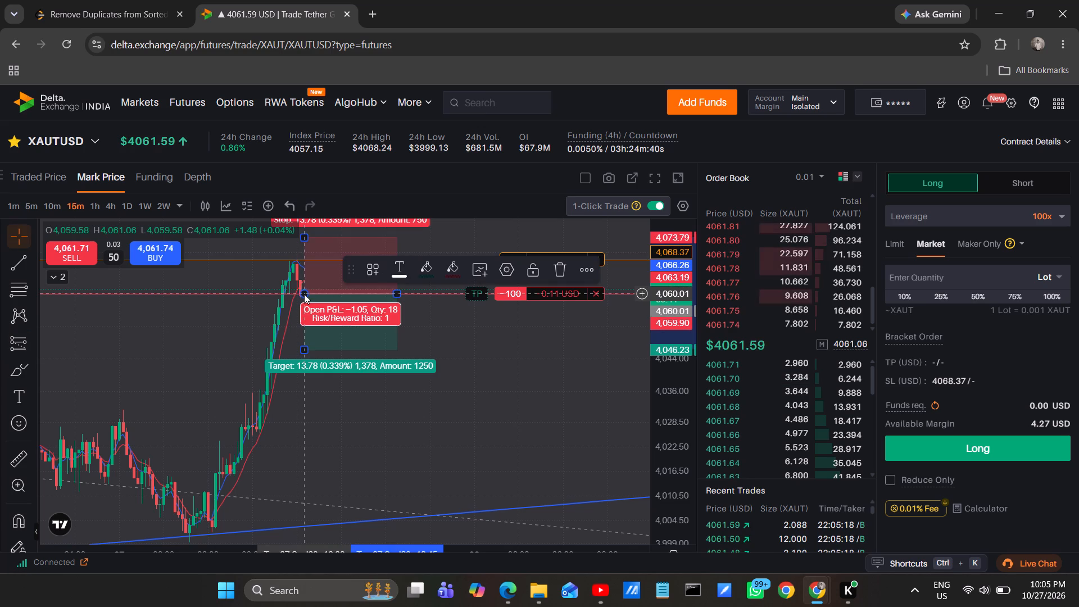
pyautogui.moveTo(307, 237); pyautogui.dragTo(307, 259)
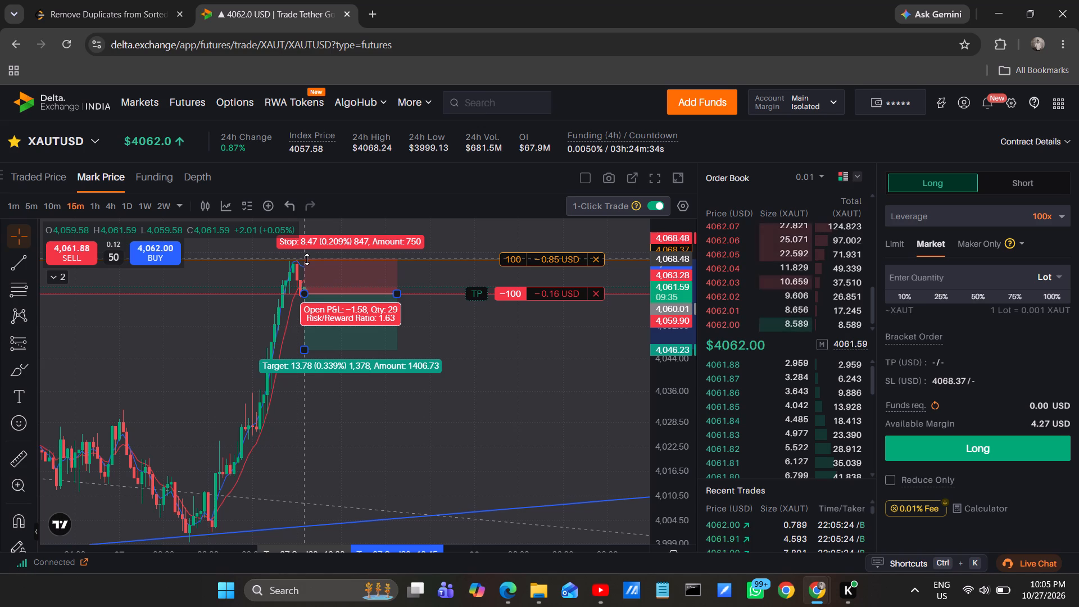
pyautogui.moveTo(307, 259); pyautogui.dragTo(307, 260)
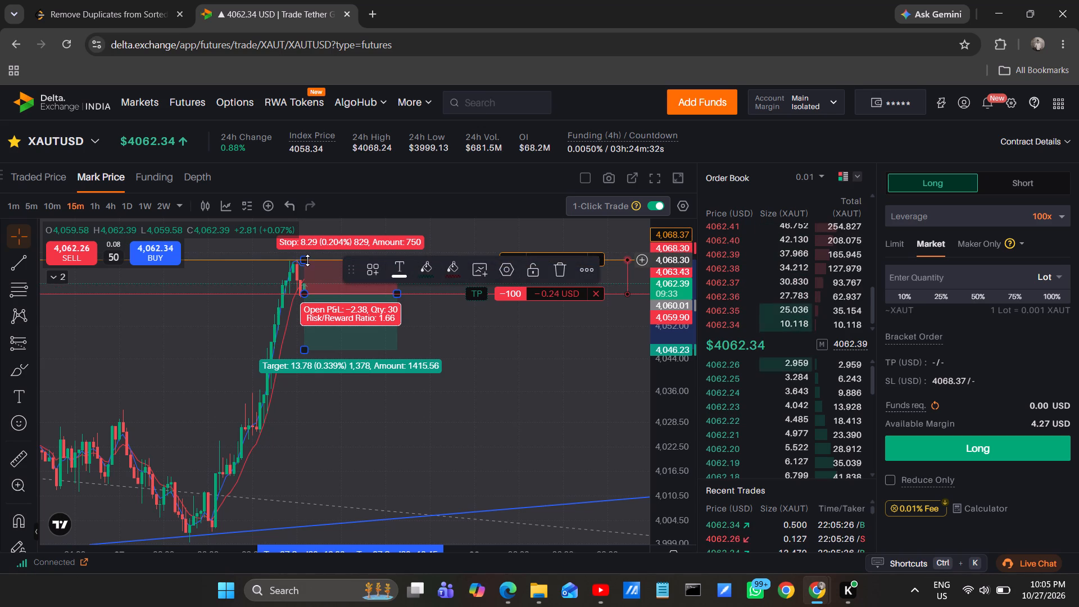
pyautogui.moveTo(305, 352); pyautogui.dragTo(305, 362)
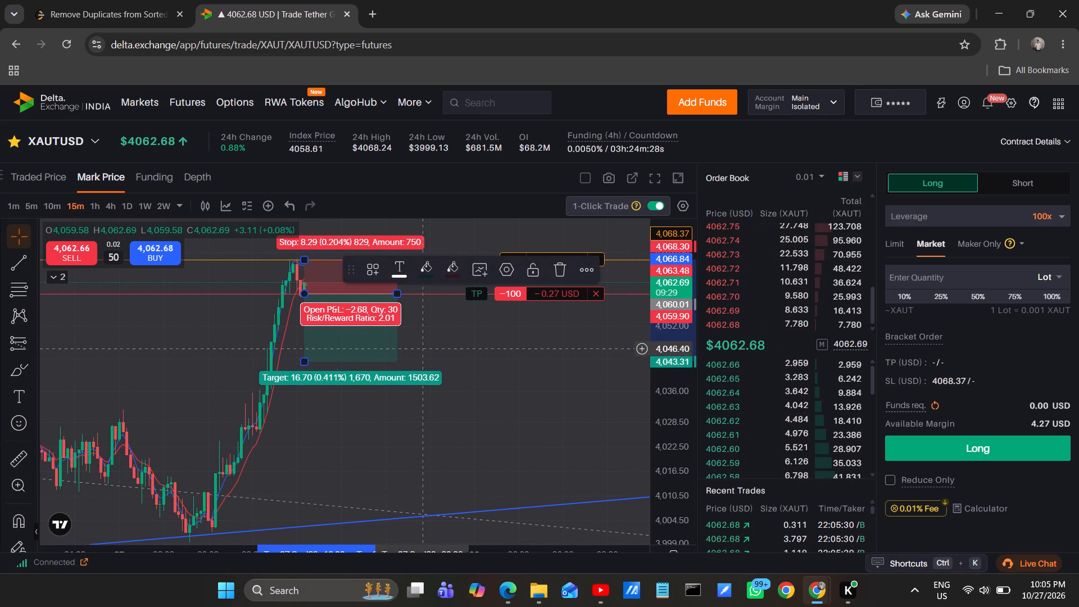
pyautogui.click(480, 342)
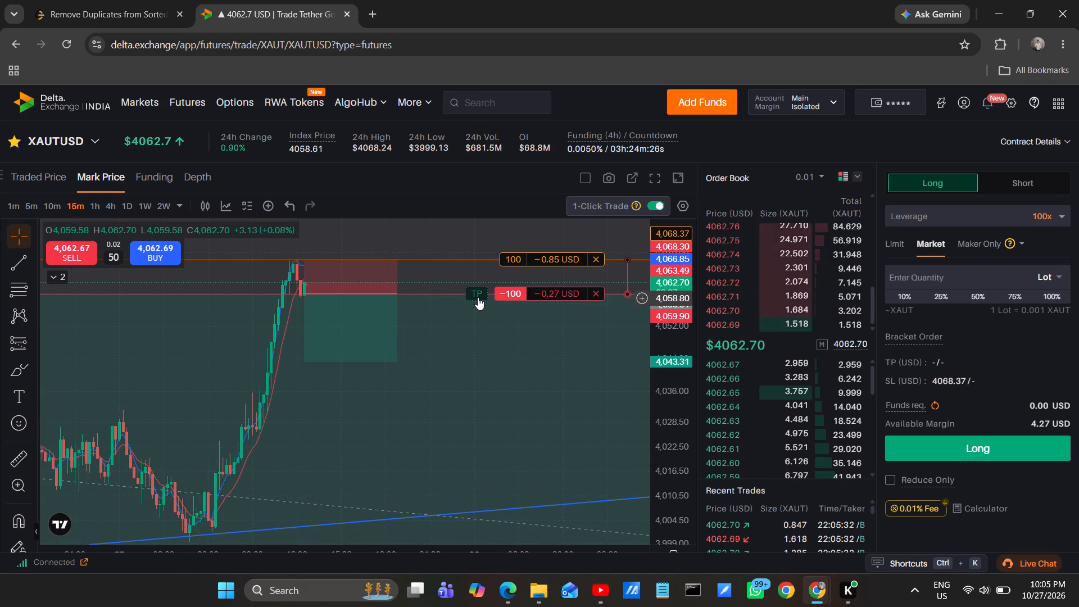
# Place a take-profit order at 4039.70 on the open 100-lot XAUTUSD short position.
pyautogui.moveTo(477, 295); pyautogui.dragTo(483, 333)
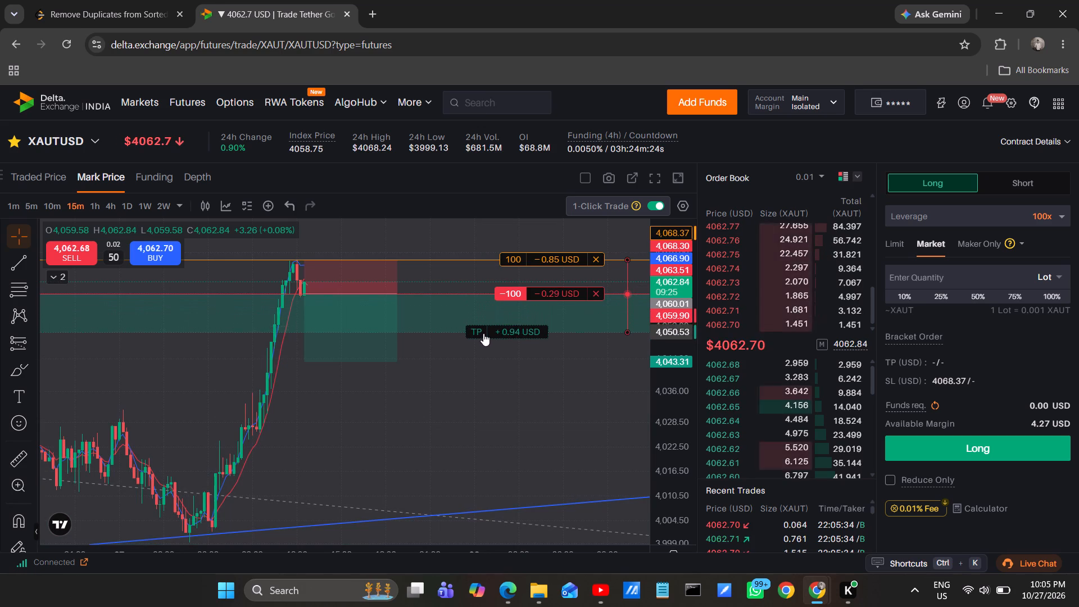
pyautogui.moveTo(483, 333); pyautogui.dragTo(487, 361)
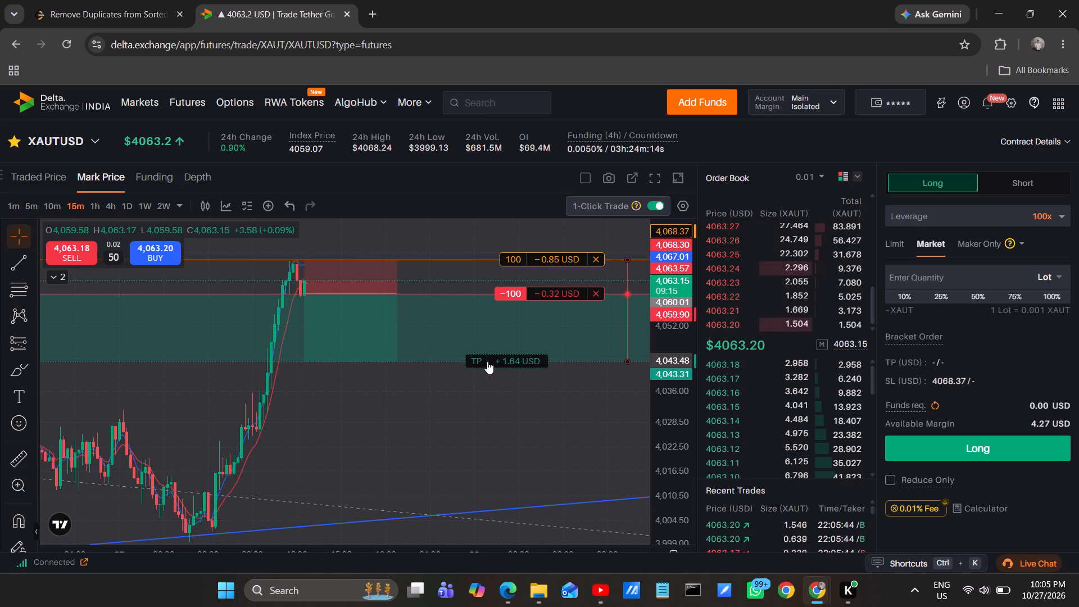
pyautogui.moveTo(487, 361); pyautogui.dragTo(492, 374)
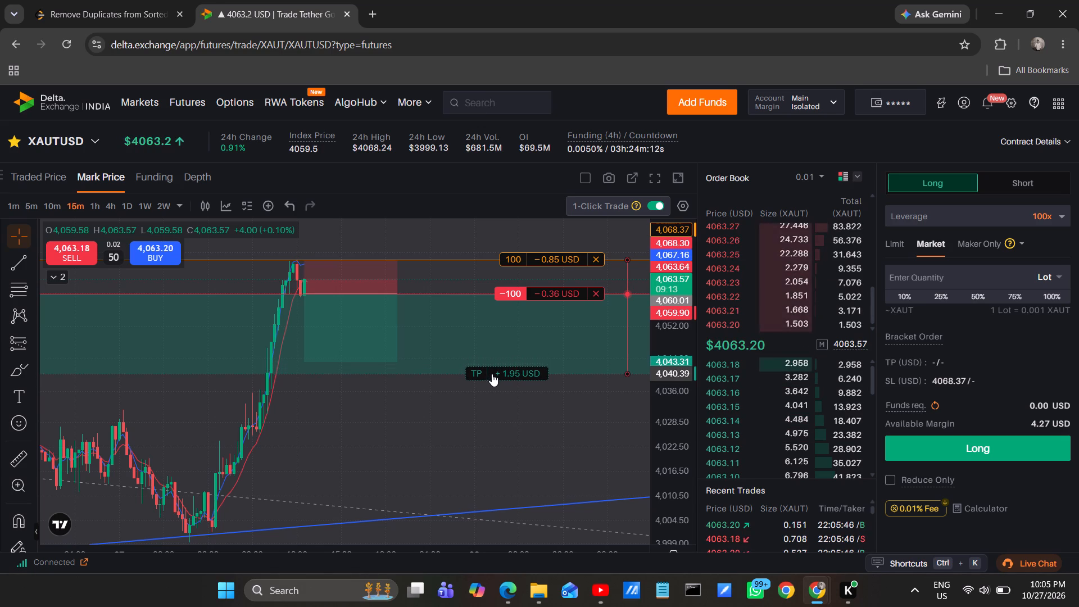
pyautogui.moveTo(492, 374); pyautogui.dragTo(494, 377)
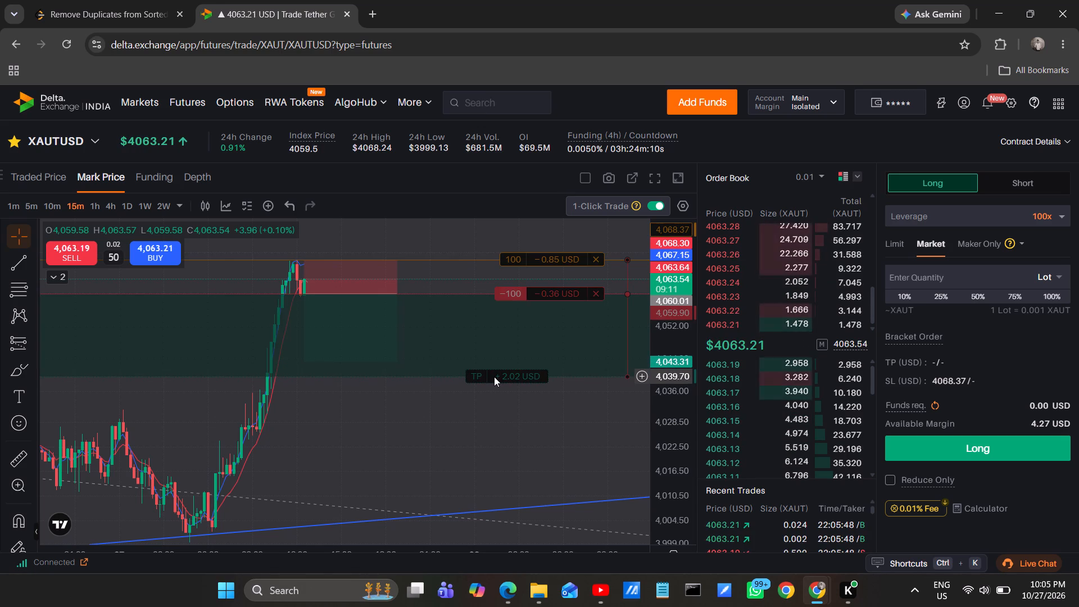
# Extend the short-position drawing's target down to 4039.70, in line with the take-profit order.
pyautogui.moveTo(306, 362); pyautogui.dragTo(306, 363)
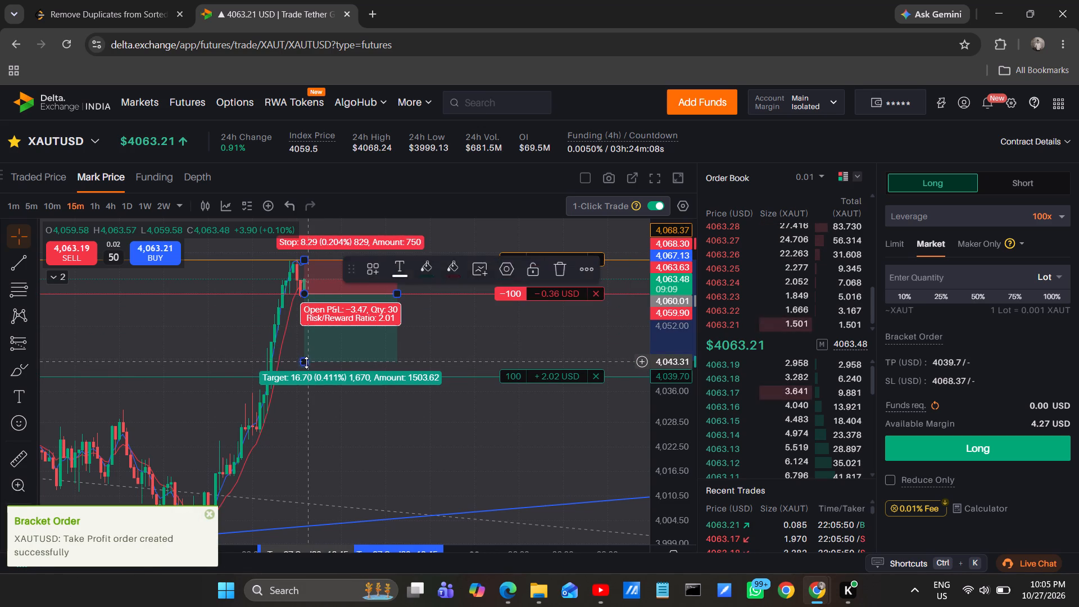
pyautogui.moveTo(306, 363); pyautogui.dragTo(309, 377)
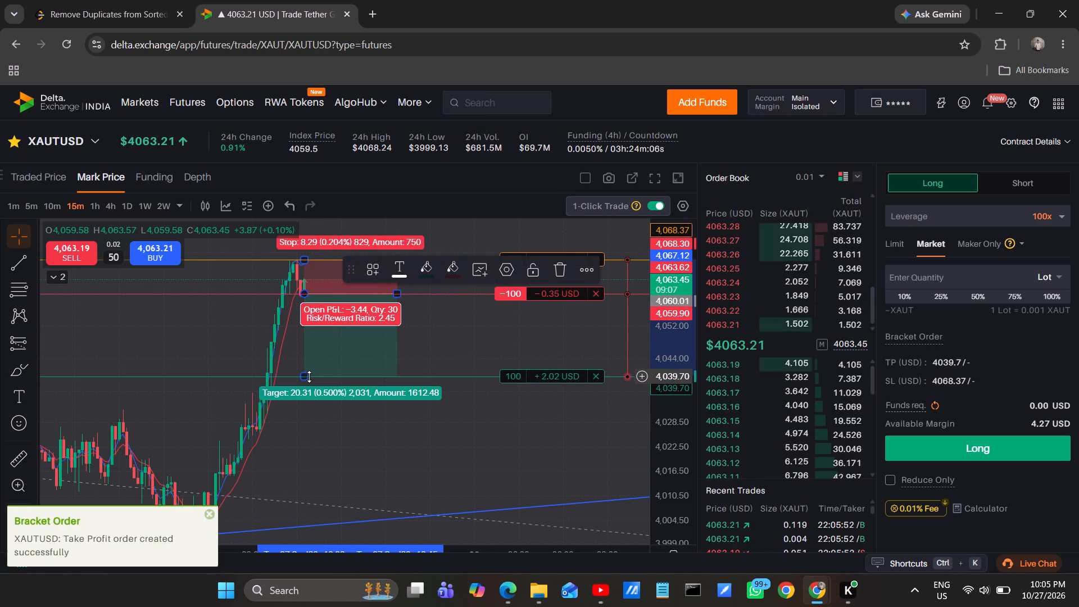
pyautogui.click(447, 323)
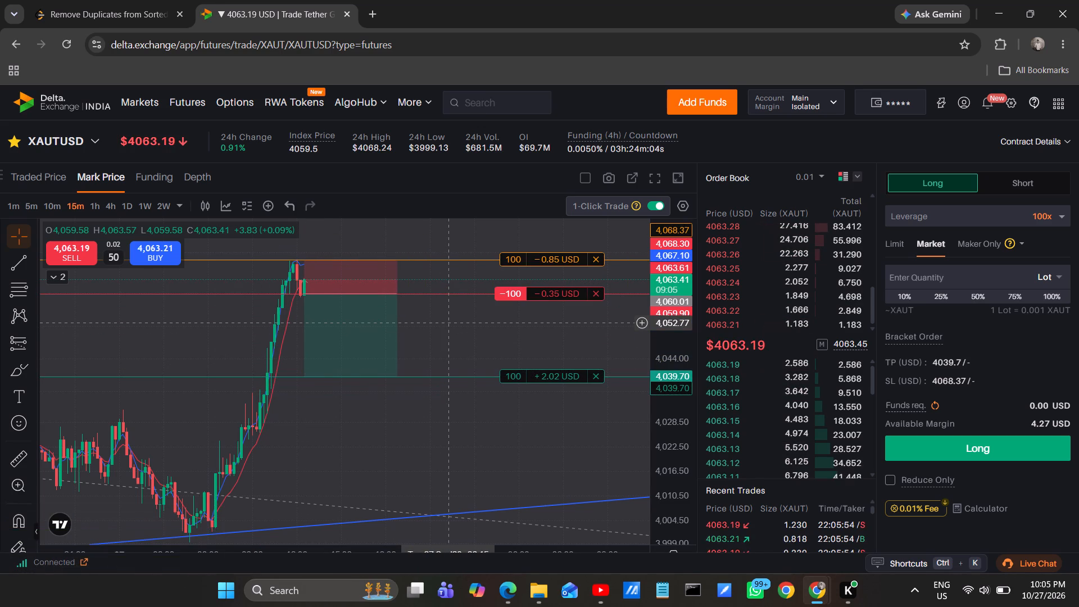
# Switch the XAUTUSD chart to the 5-minute timeframe and narrow the short-position drawing to about a quarter of its width.
pyautogui.click(31, 205)
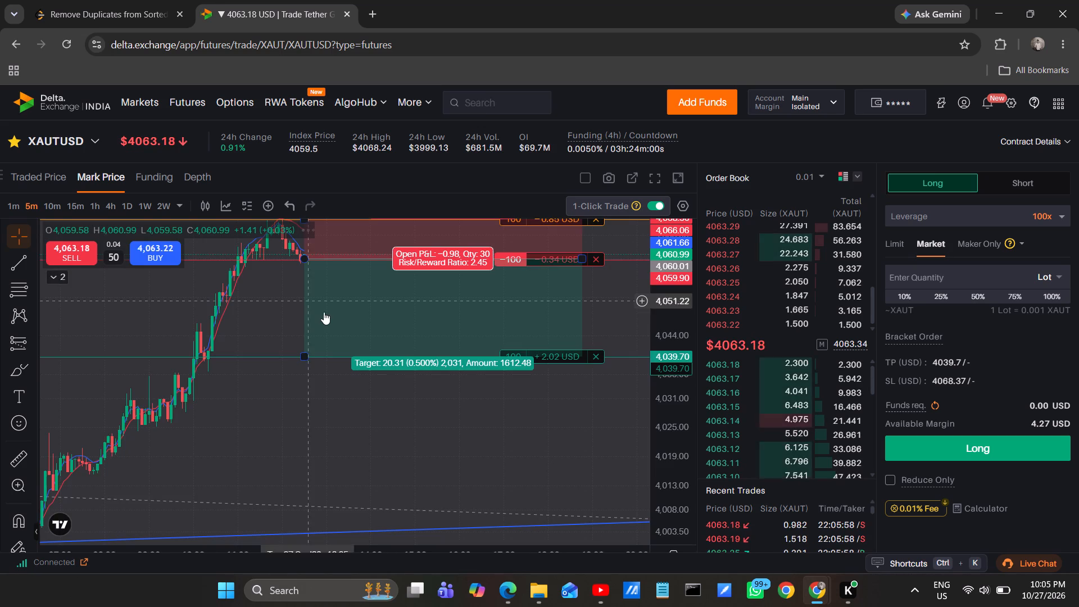
pyautogui.moveTo(659, 308); pyautogui.dragTo(661, 290)
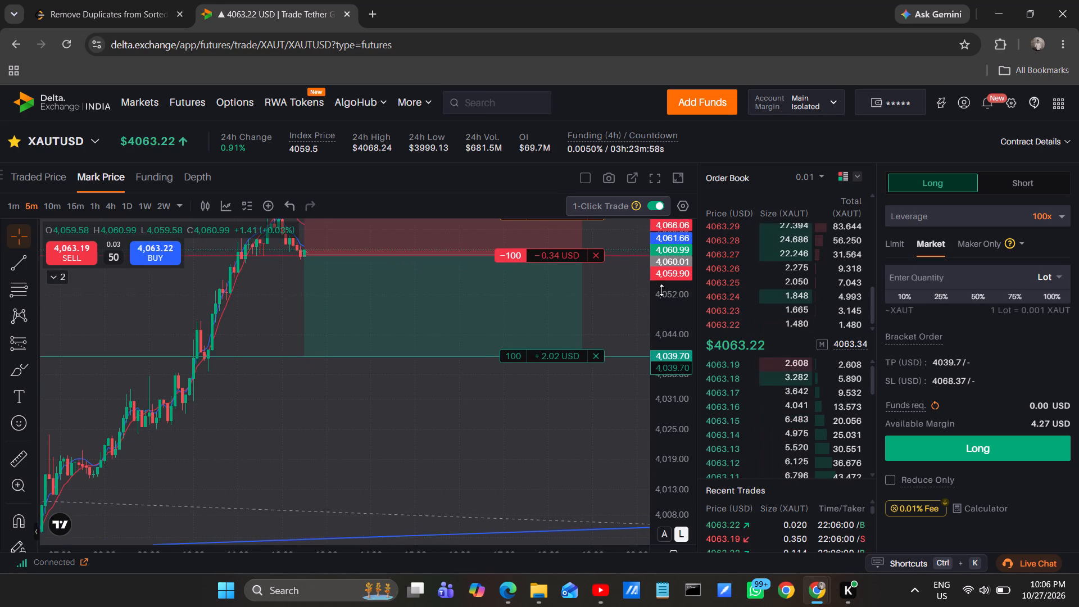
pyautogui.moveTo(661, 290); pyautogui.dragTo(661, 287)
pyautogui.moveTo(628, 294); pyautogui.dragTo(557, 395)
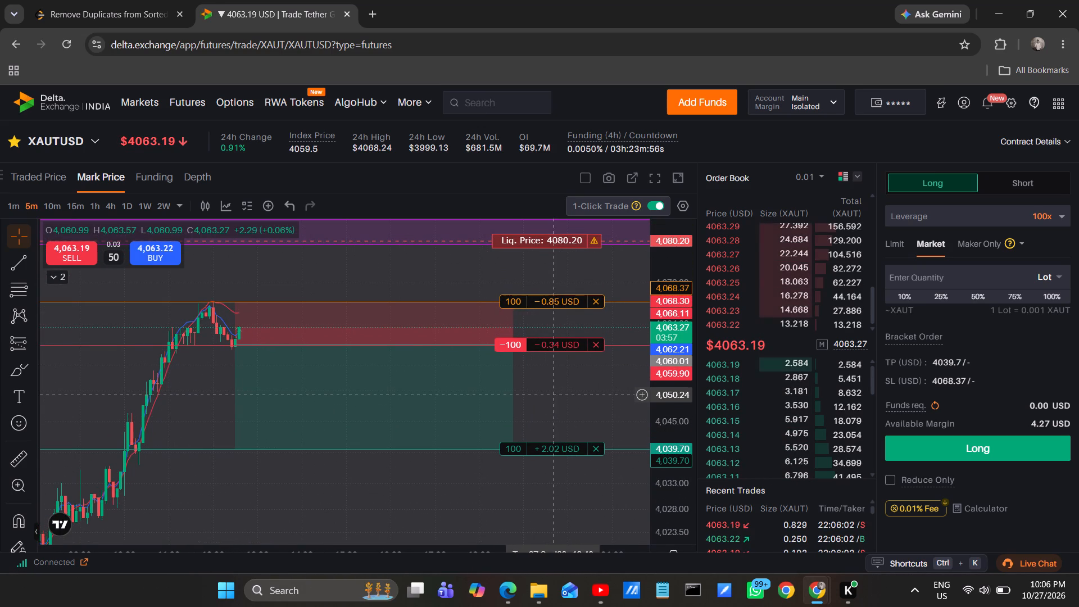
pyautogui.moveTo(550, 395); pyautogui.dragTo(506, 405)
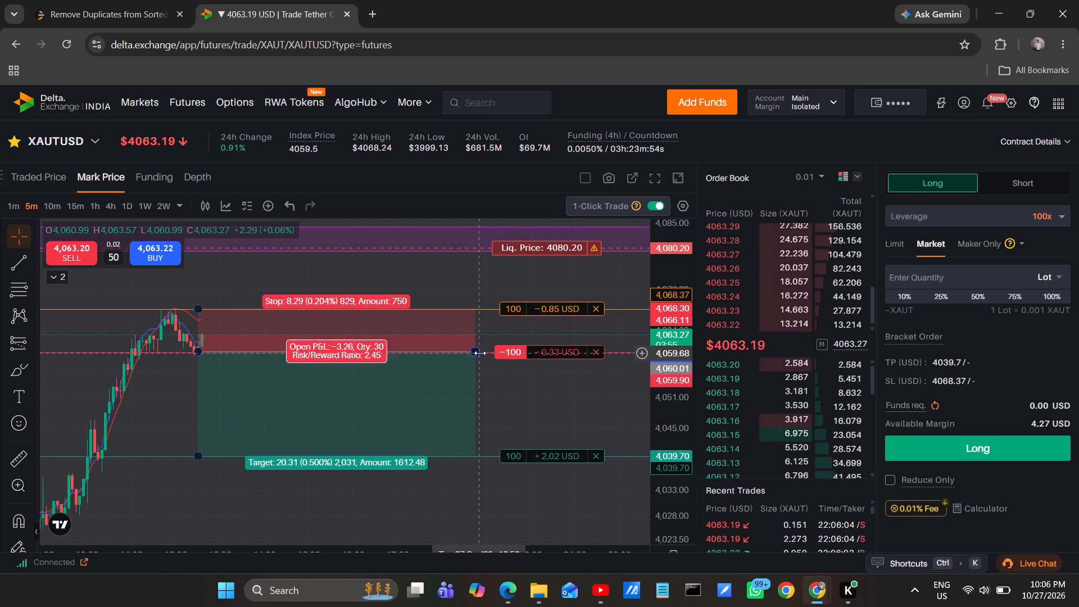
pyautogui.moveTo(477, 351); pyautogui.dragTo(275, 353)
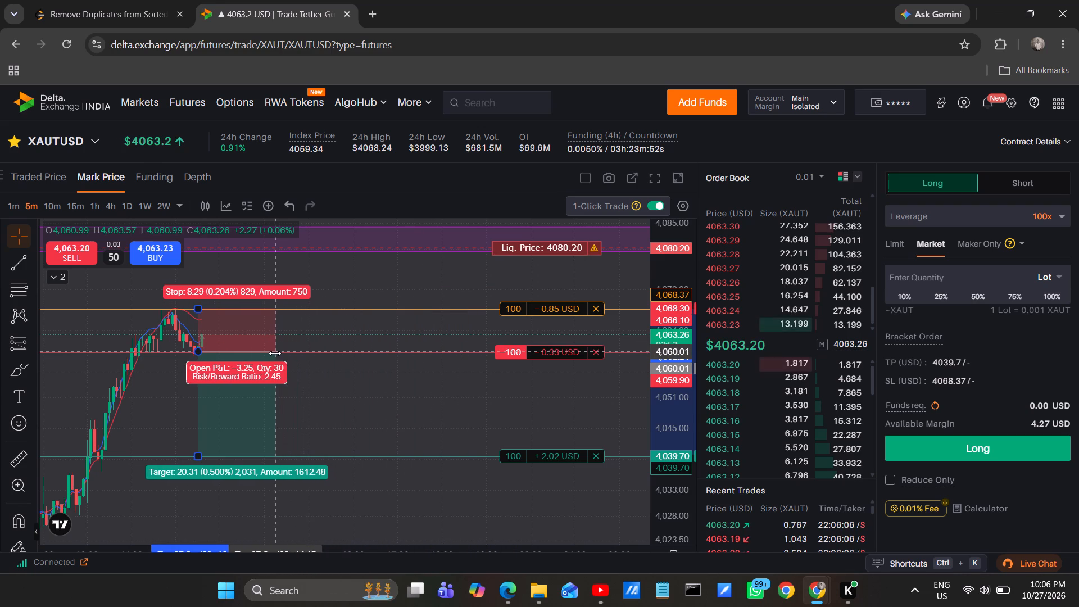
pyautogui.moveTo(275, 353); pyautogui.dragTo(274, 353)
pyautogui.click(311, 403)
pyautogui.moveTo(311, 403); pyautogui.dragTo(460, 401)
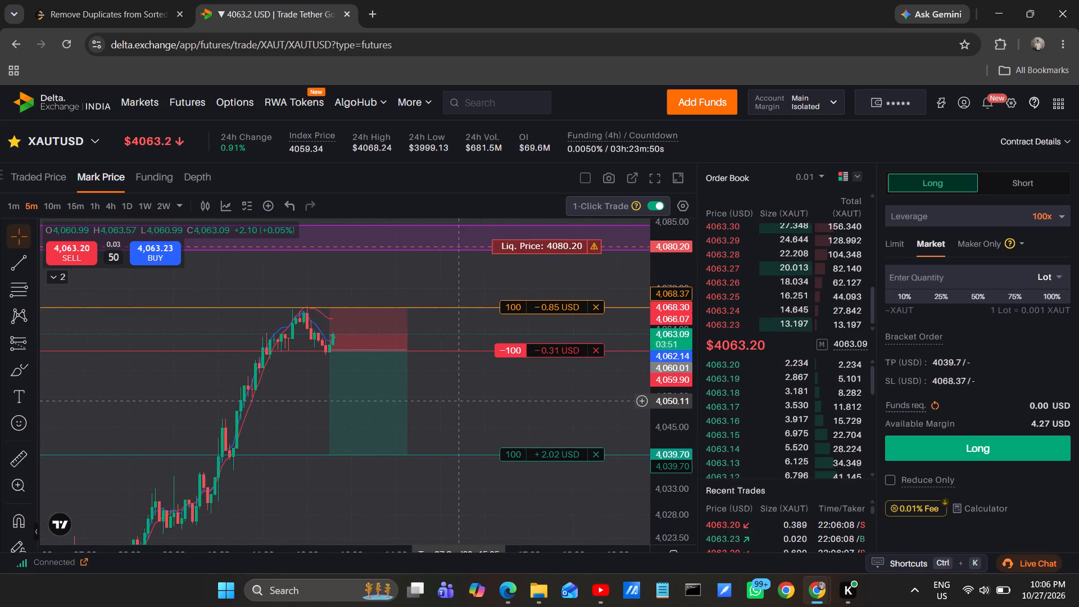
pyautogui.moveTo(460, 401); pyautogui.dragTo(462, 401)
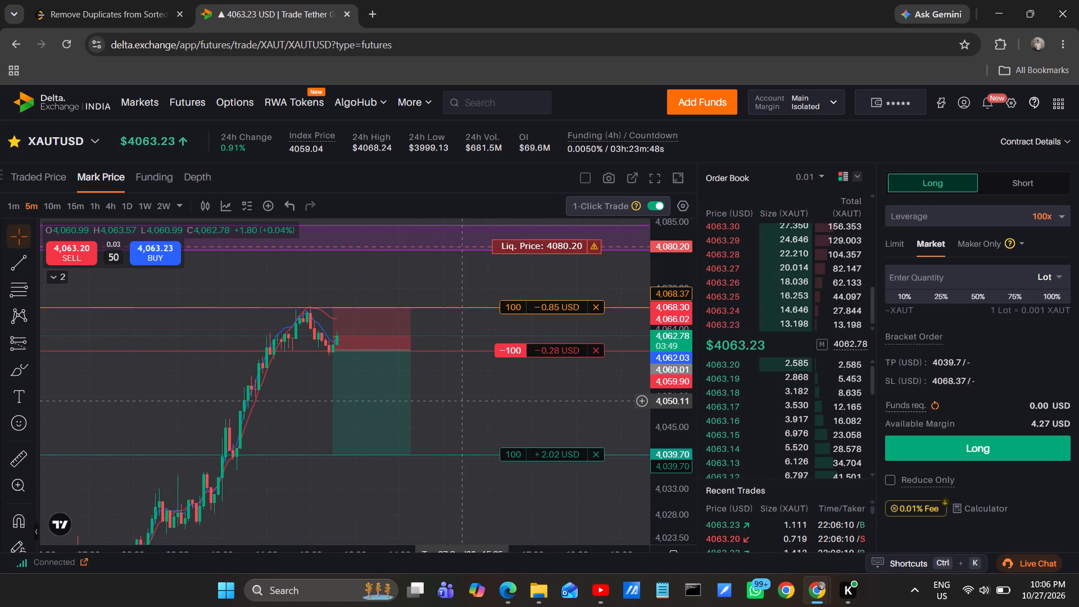
# Sell 50 more lots of XAUTUSD at market.
pyautogui.click(66, 256)
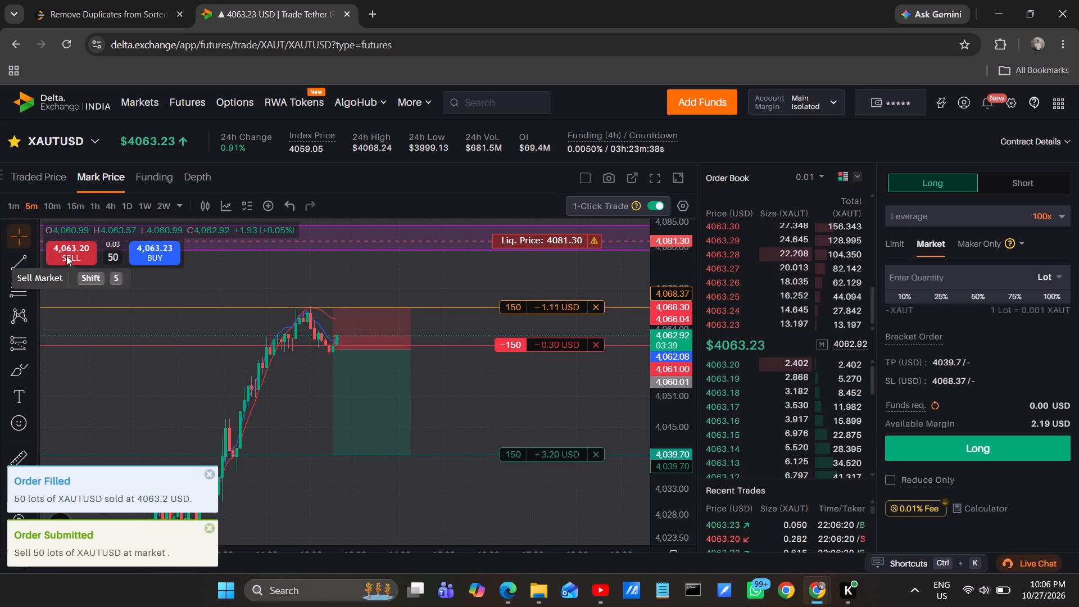
# Move the whole short-position drawing up so its entry sits at about 4061.11 and its target at about 4040.80.
pyautogui.moveTo(348, 404); pyautogui.dragTo(347, 398)
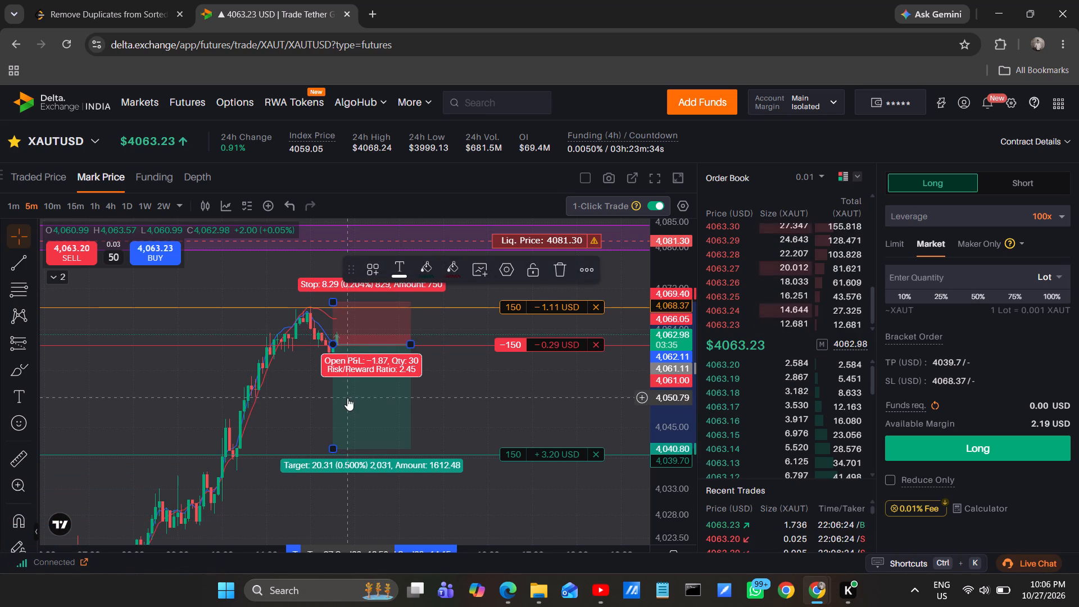
pyautogui.click(447, 416)
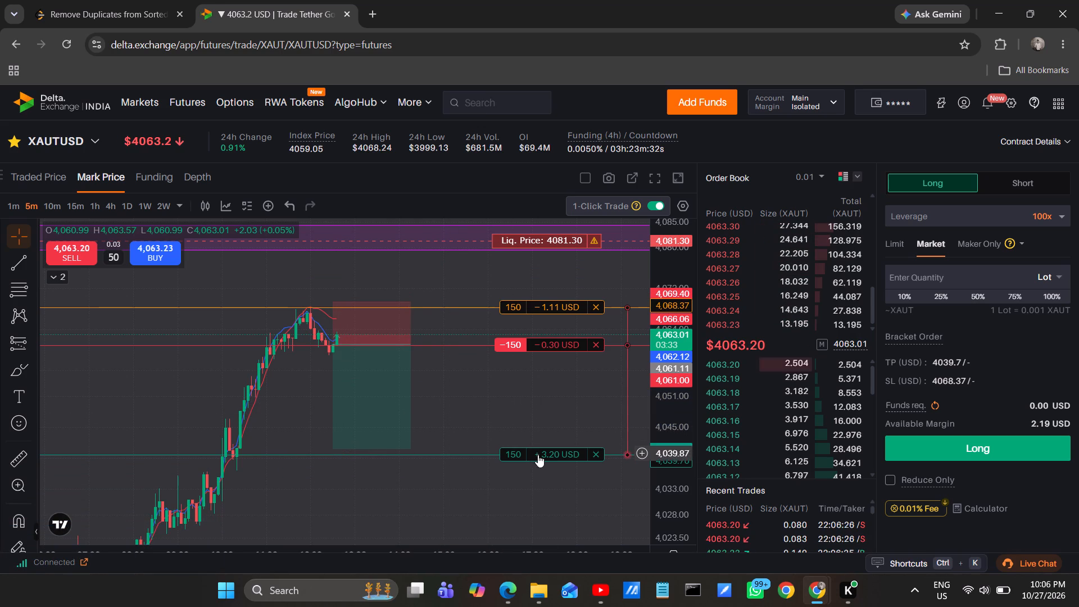
# Move the take-profit order on the 150-lot short position to 4040.83.
pyautogui.moveTo(545, 455); pyautogui.dragTo(551, 449)
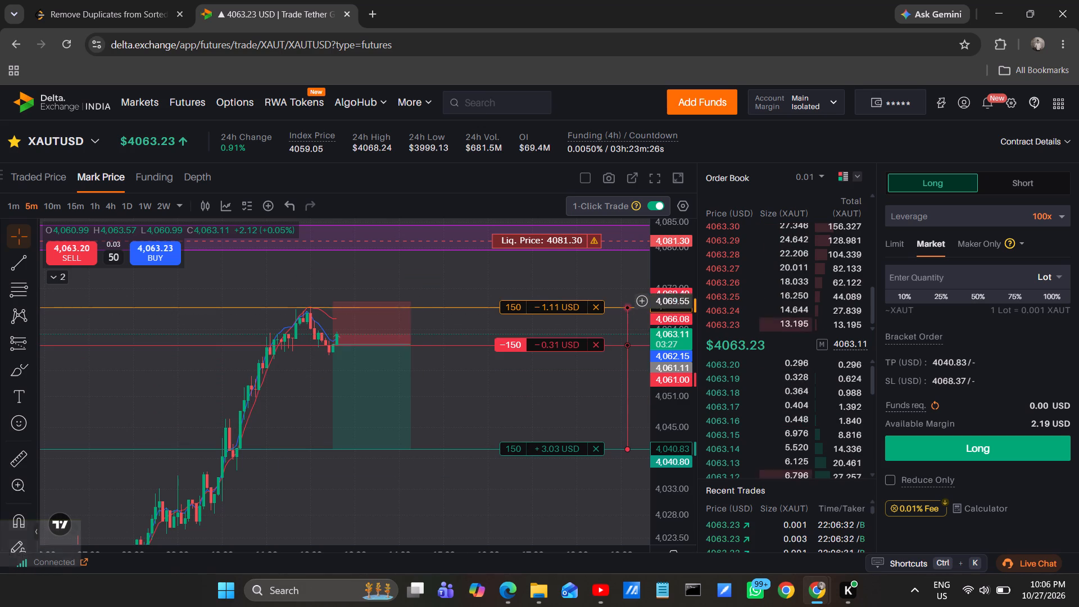
# Lower the short-position drawing's stop level to about 4068.59, close to the stop-loss order line.
pyautogui.click(344, 319)
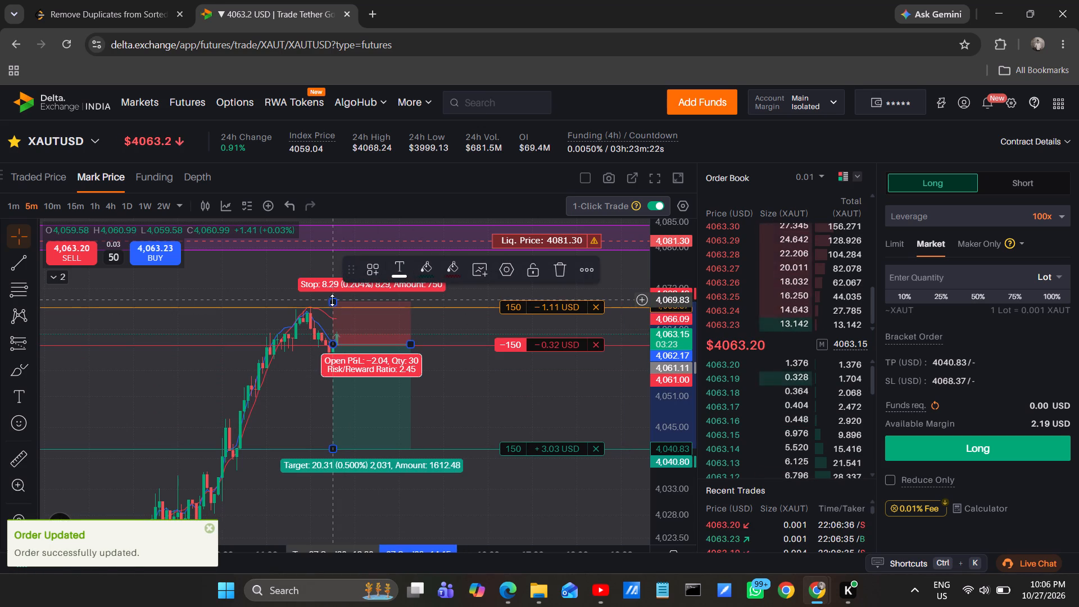
pyautogui.moveTo(332, 300); pyautogui.dragTo(332, 306)
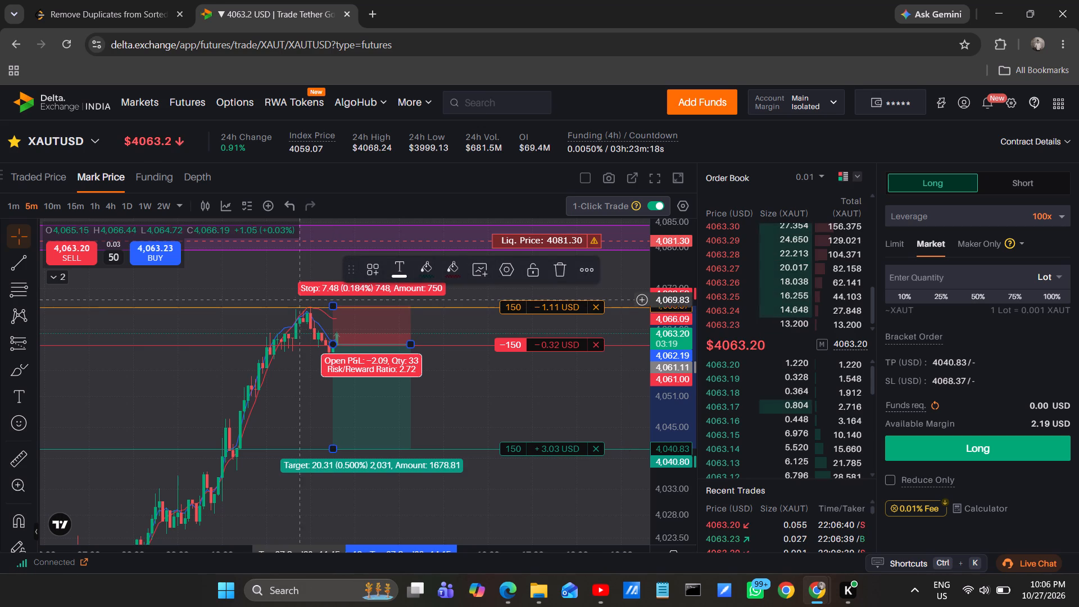
pyautogui.click(287, 293)
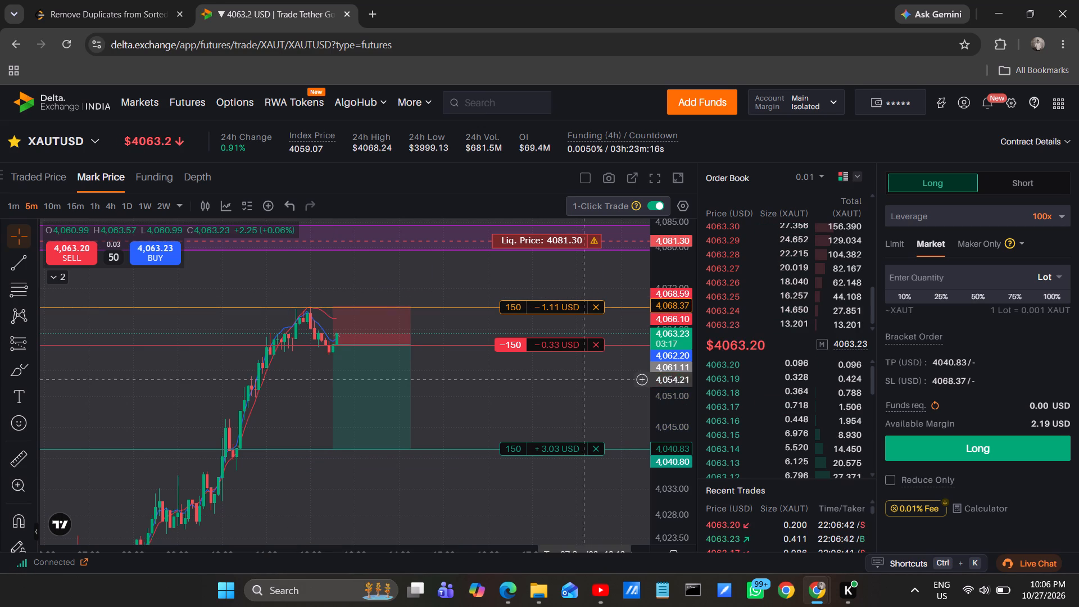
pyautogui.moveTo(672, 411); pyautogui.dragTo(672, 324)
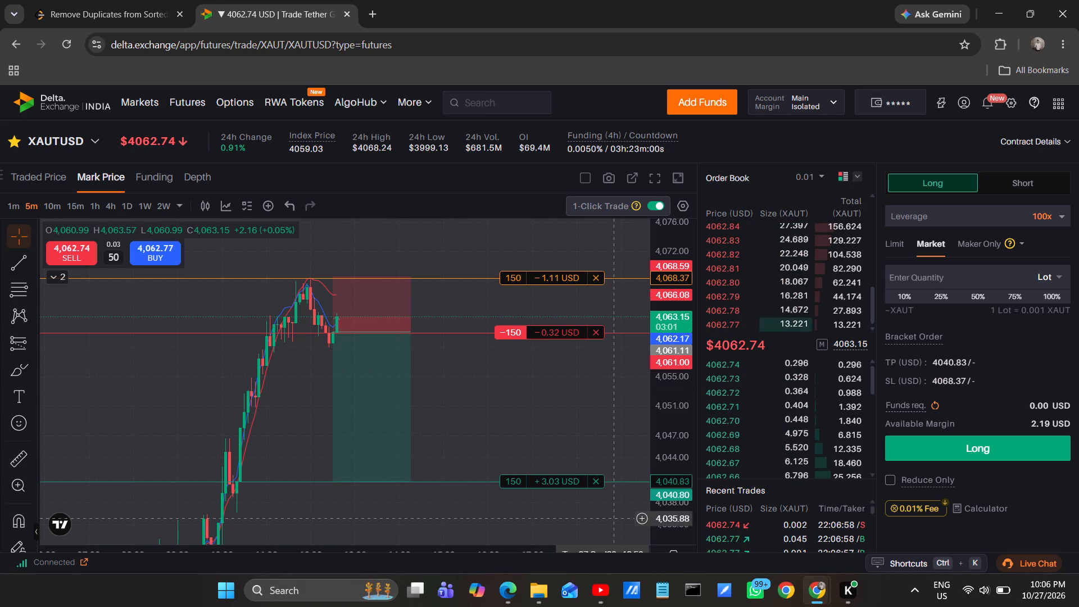
# Switch to Edge and check the Live Crypto & Gold Analysis stream on YouTube.
pyautogui.click(597, 591)
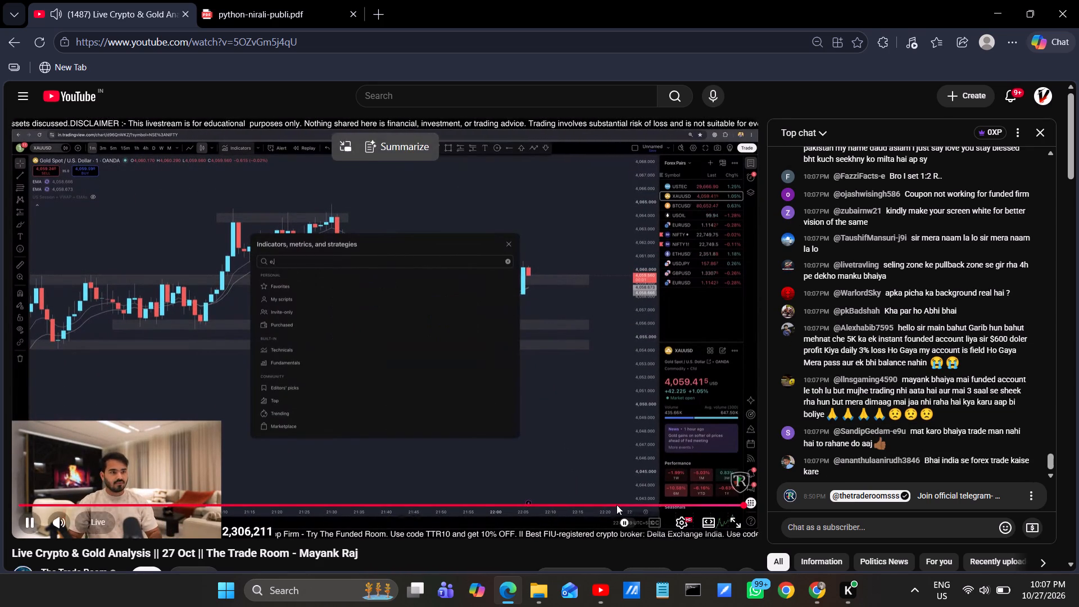
# Switch to Chrome and check the open XAUTUSD short position on the Delta Exchange chart.
pyautogui.click(822, 588)
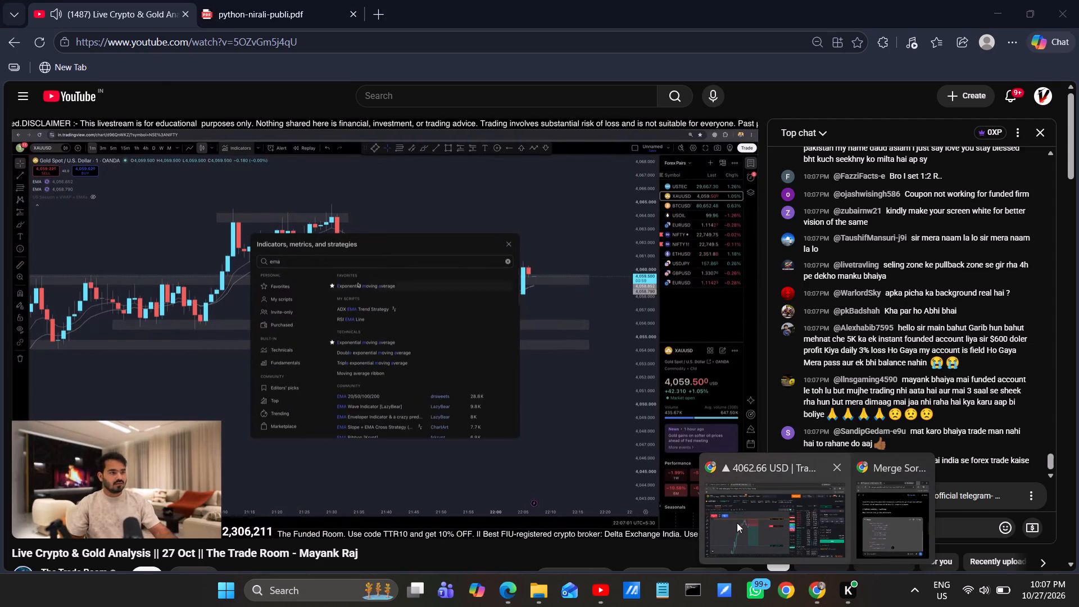
pyautogui.click(737, 523)
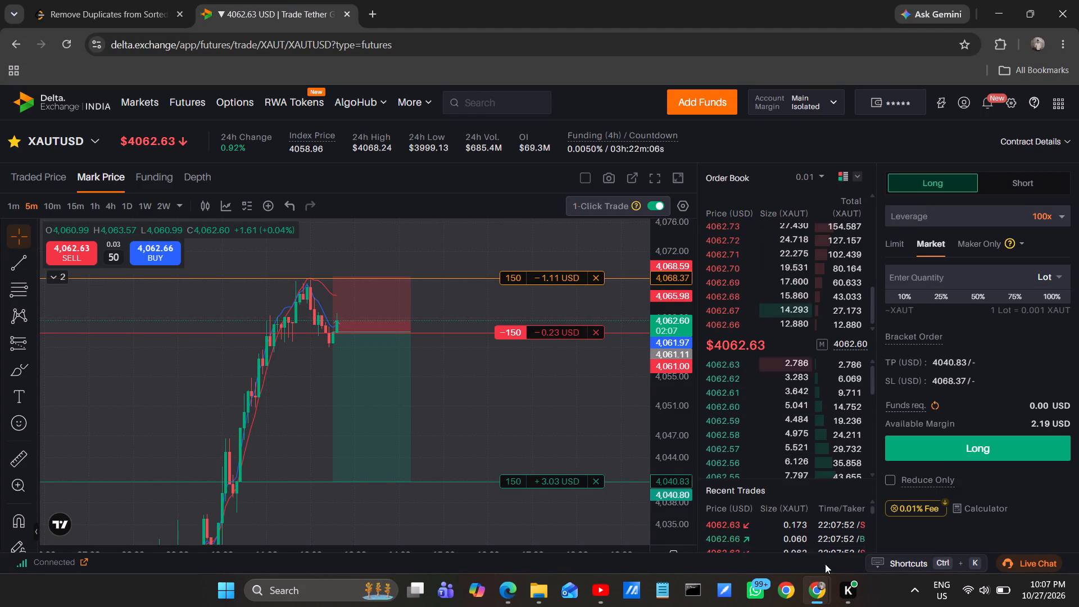
# Switch to Edge and check the gold stream, reading back through its live chat messages.
pyautogui.click(509, 595)
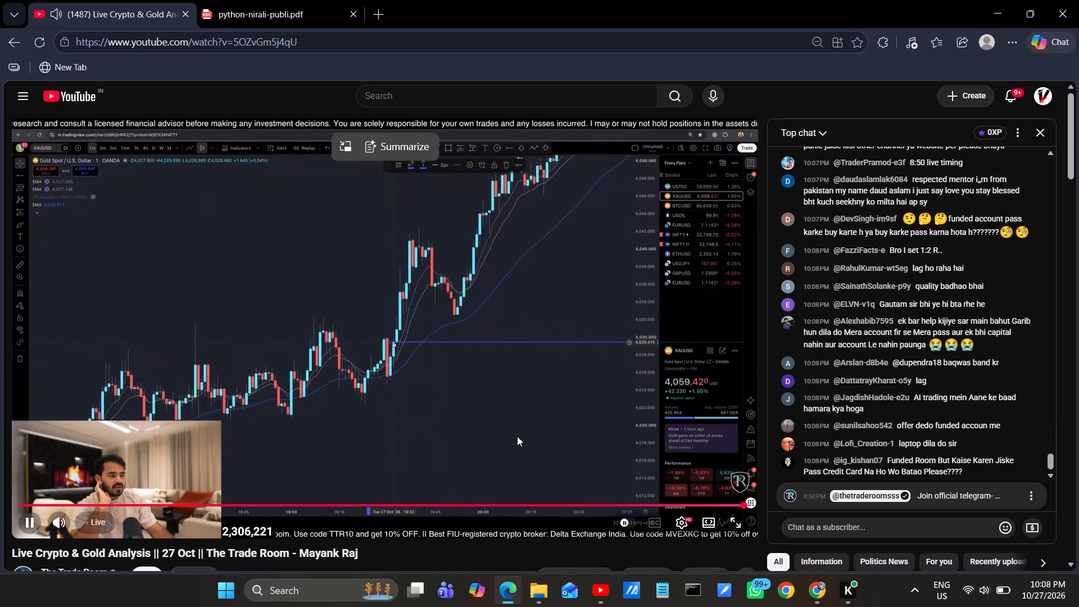
pyautogui.scroll(-2, 851, 361)
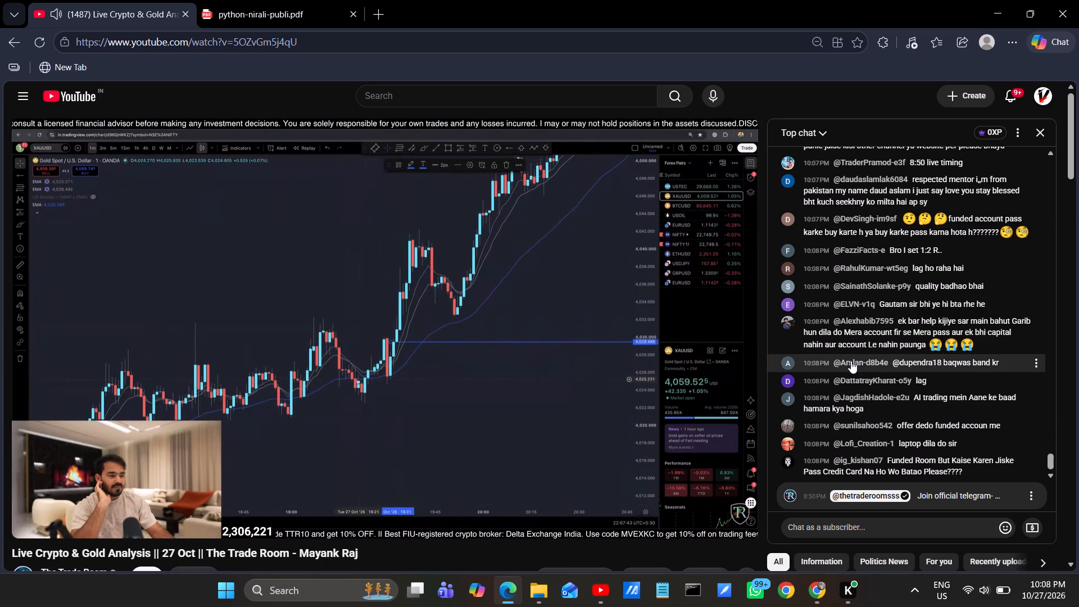
pyautogui.scroll(3, 851, 361)
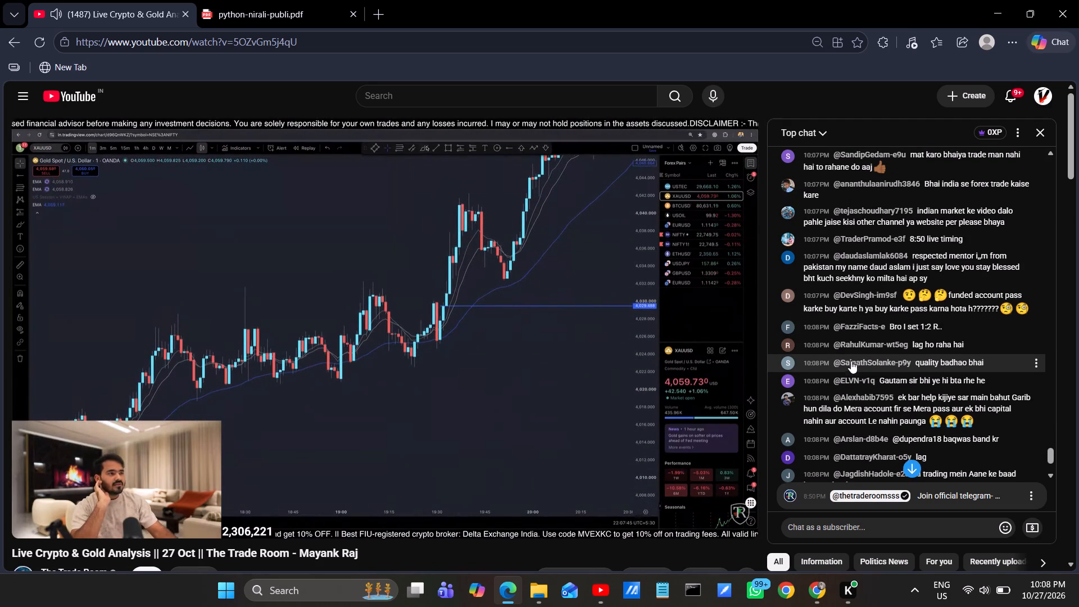
pyautogui.scroll(1, 851, 361)
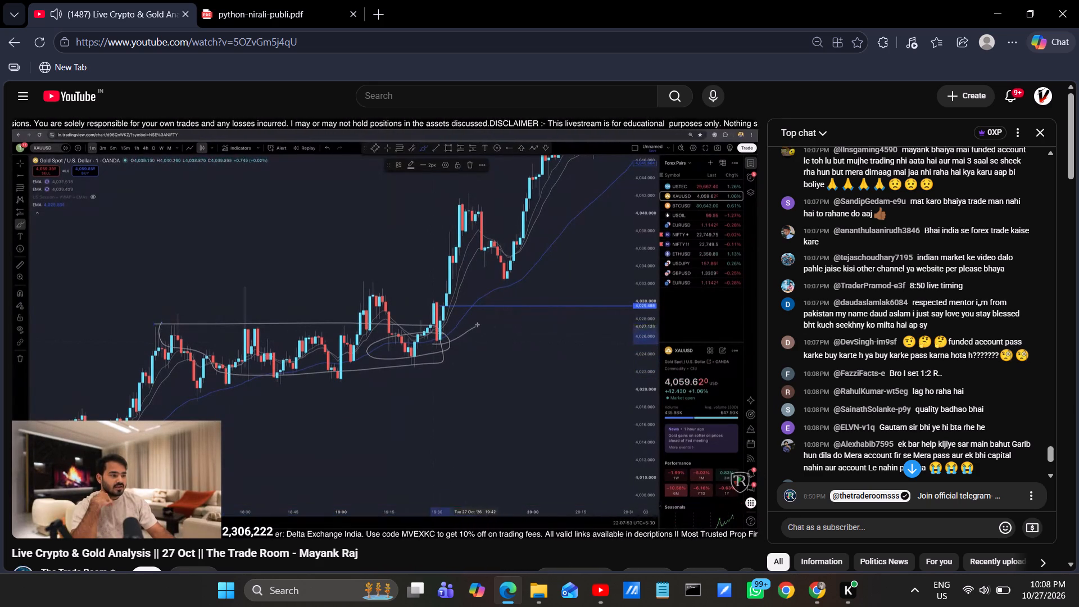
# Return to the Delta Exchange window in Chrome and set the XAUTUSD chart to the 1-minute timeframe.
pyautogui.click(818, 591)
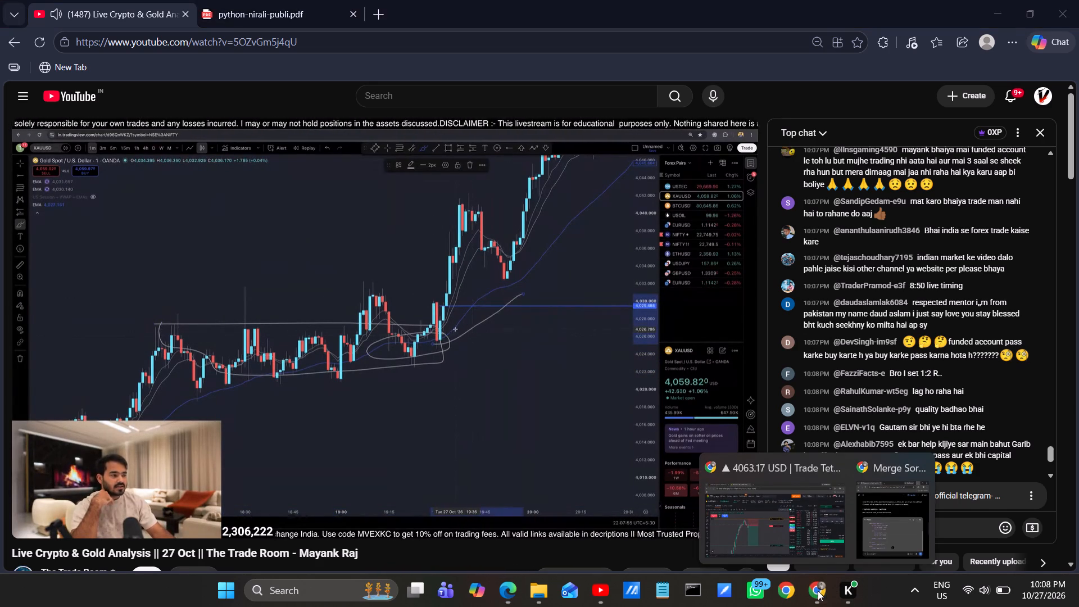
pyautogui.click(754, 525)
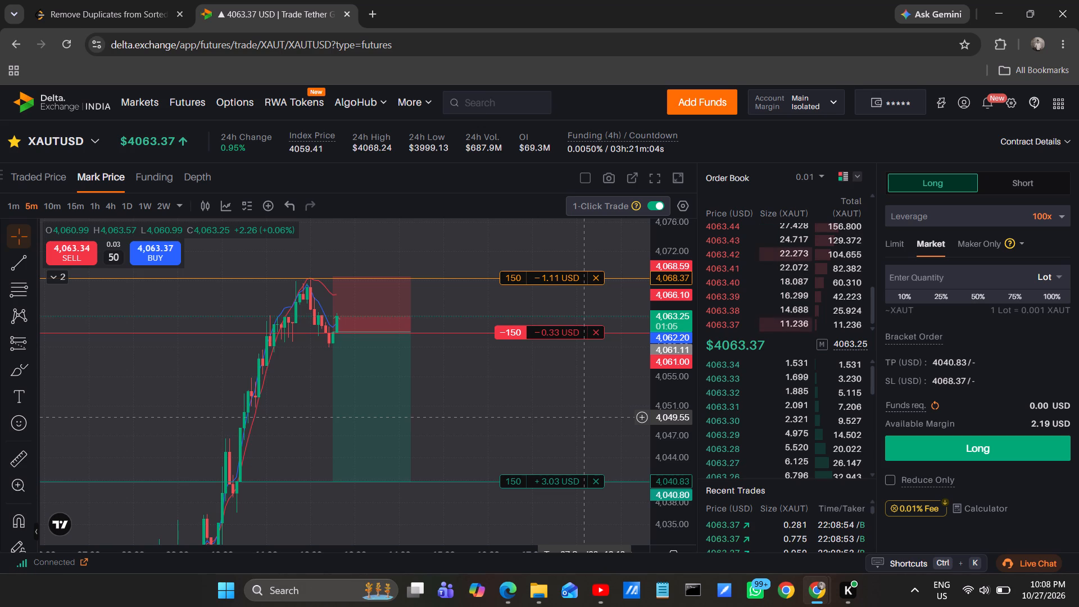
pyautogui.moveTo(674, 403); pyautogui.dragTo(674, 323)
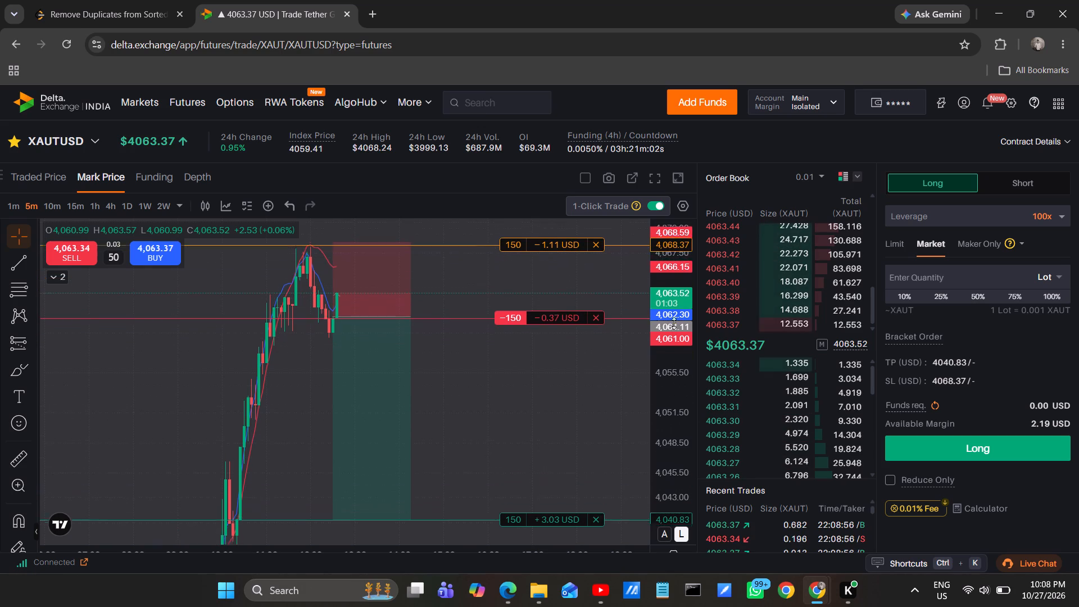
pyautogui.moveTo(674, 323); pyautogui.dragTo(661, 279)
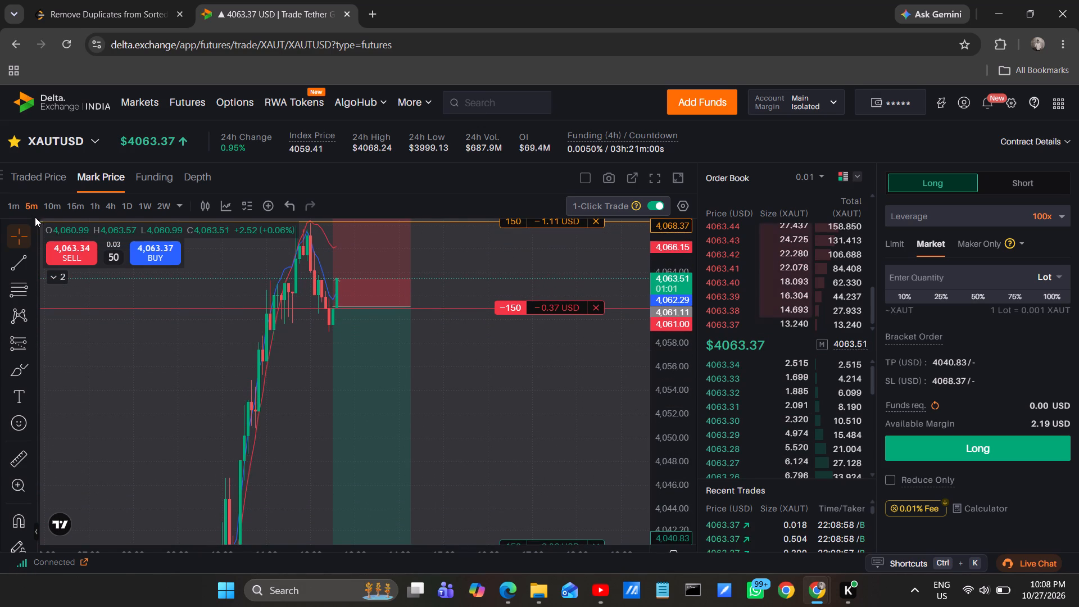
pyautogui.click(13, 204)
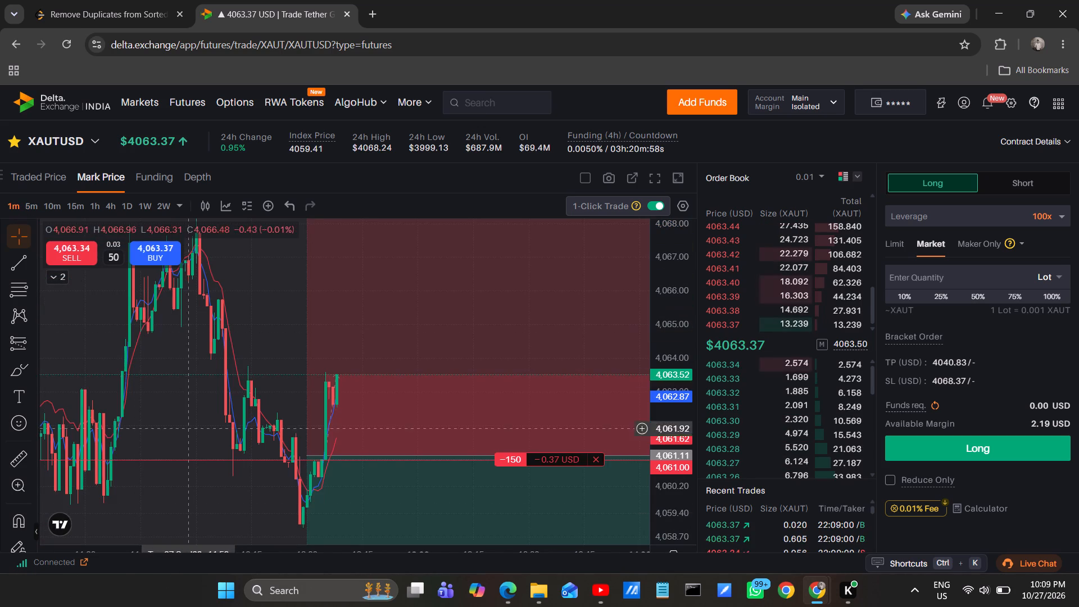
# Draw a thin rectangle zone between about 4063.37 and 4062.98, from the earlier swing high to beyond the latest candles.
pyautogui.moveTo(187, 547); pyautogui.dragTo(300, 551)
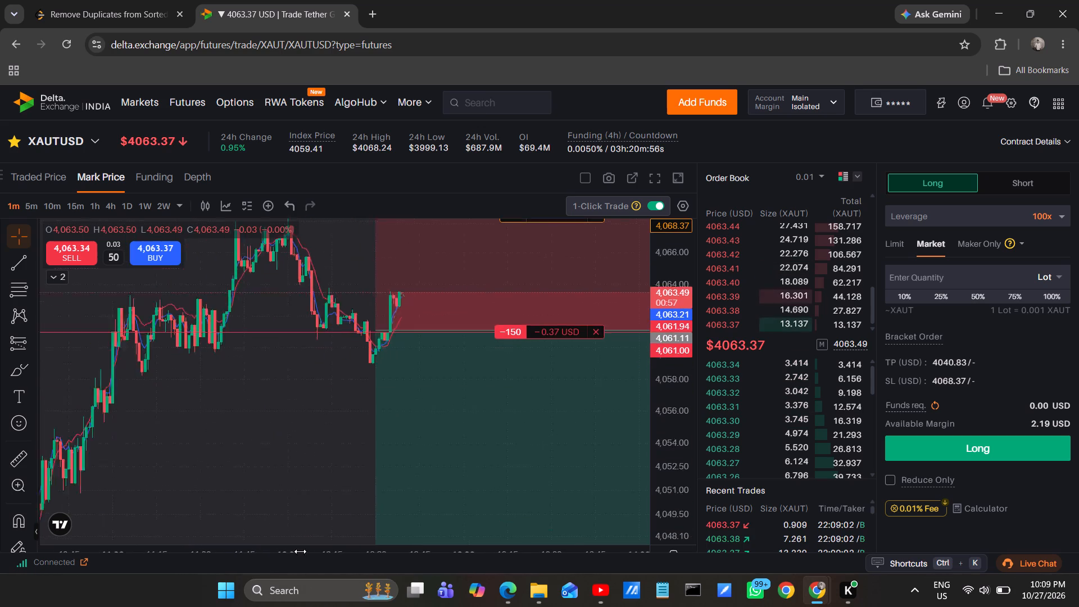
pyautogui.moveTo(300, 551); pyautogui.dragTo(285, 556)
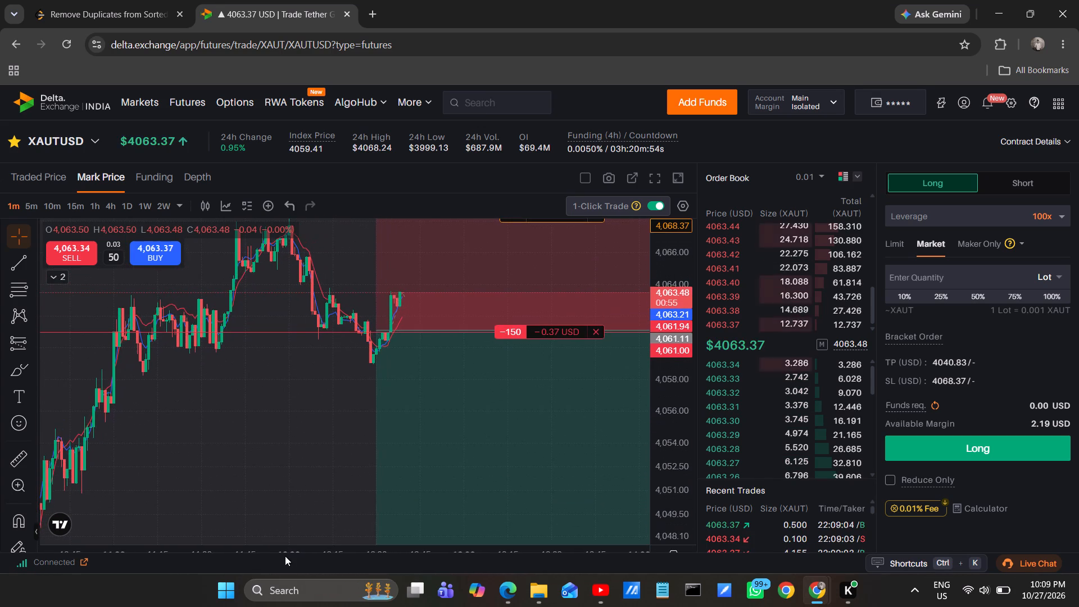
pyautogui.moveTo(672, 449); pyautogui.dragTo(672, 426)
pyautogui.moveTo(293, 436); pyautogui.dragTo(407, 488)
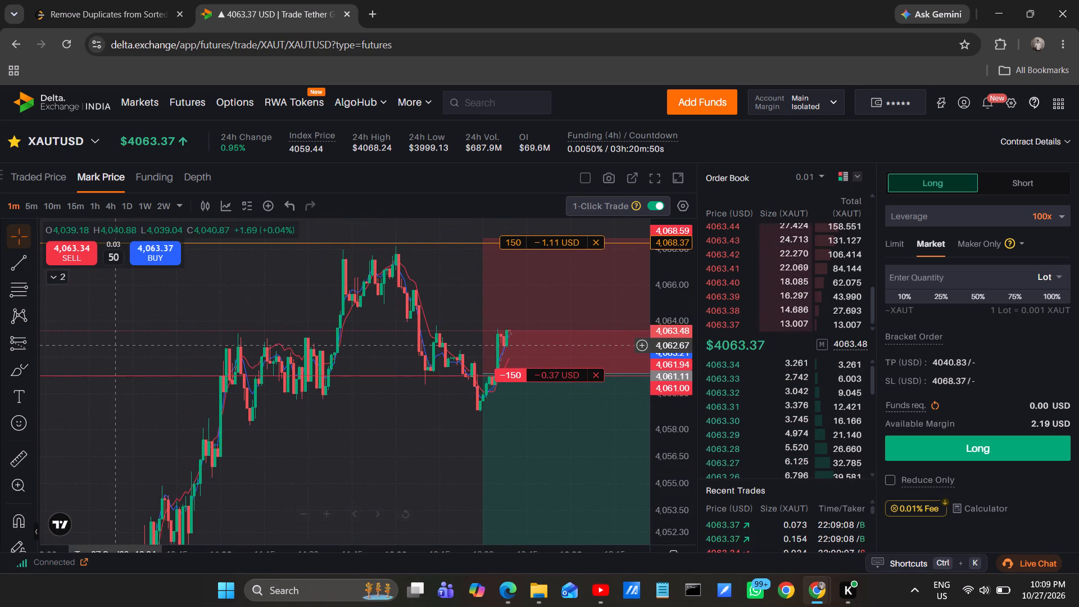
pyautogui.click(29, 370)
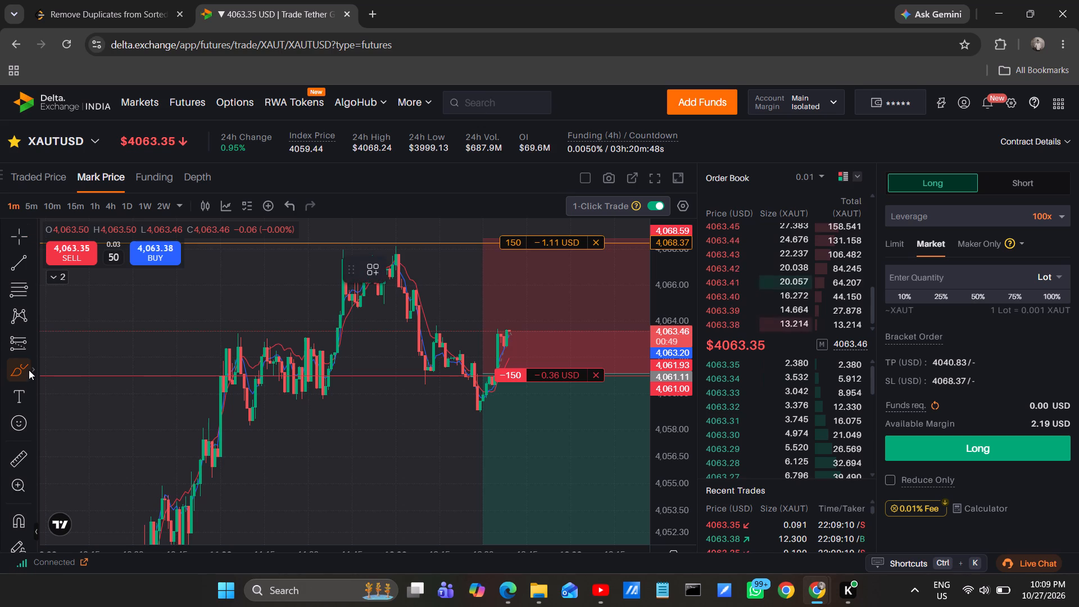
pyautogui.click(34, 370)
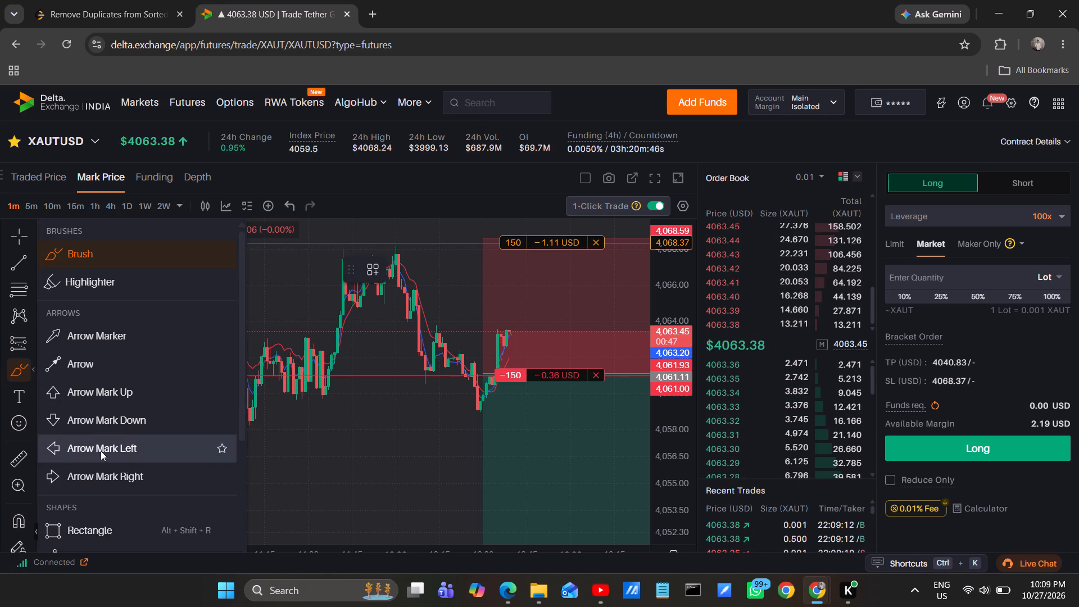
pyautogui.click(105, 524)
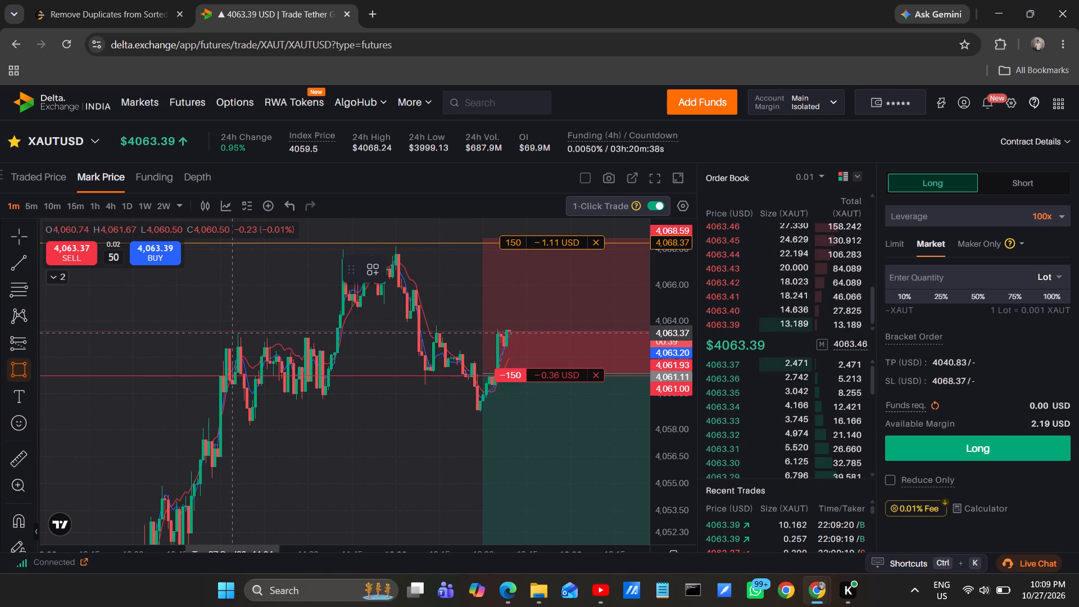
pyautogui.moveTo(233, 333); pyautogui.dragTo(379, 330)
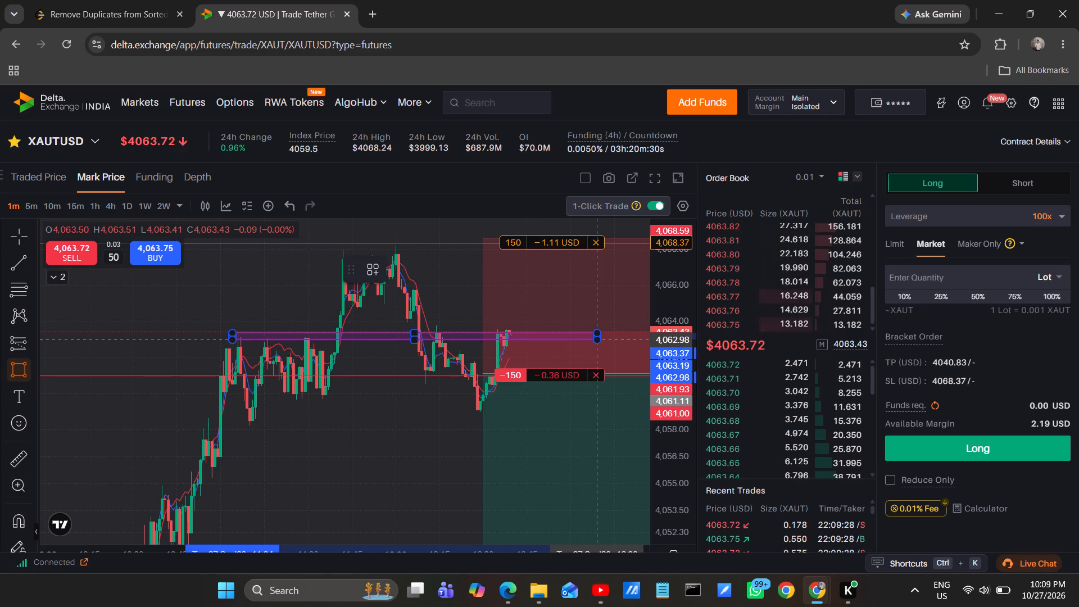
pyautogui.click(597, 340)
pyautogui.click(415, 440)
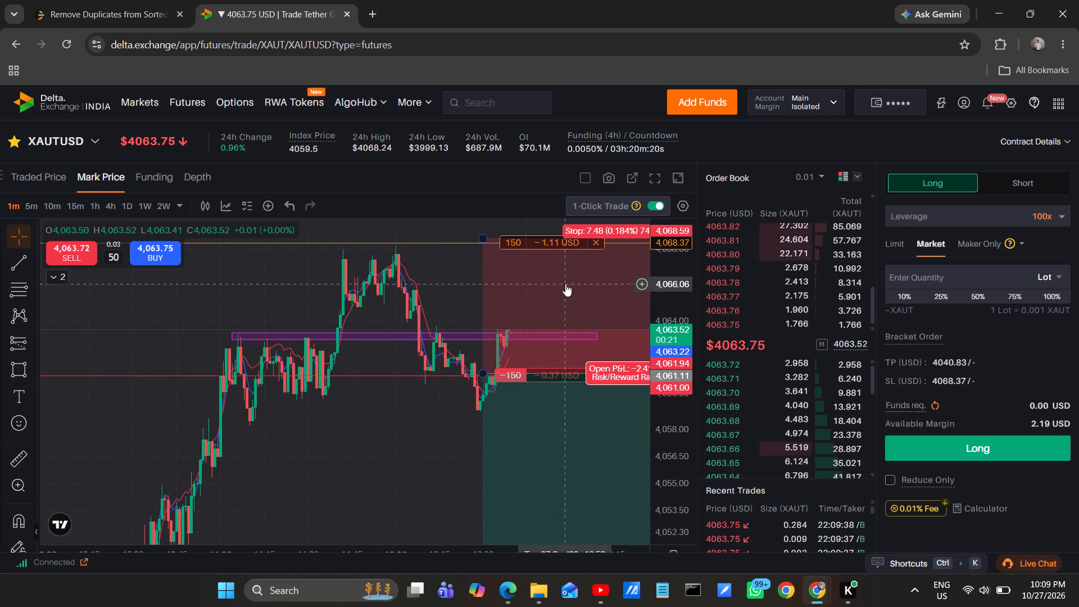
# Move the stop-loss order on the 150-lot short position down to 4064.85.
pyautogui.moveTo(556, 239); pyautogui.dragTo(573, 299)
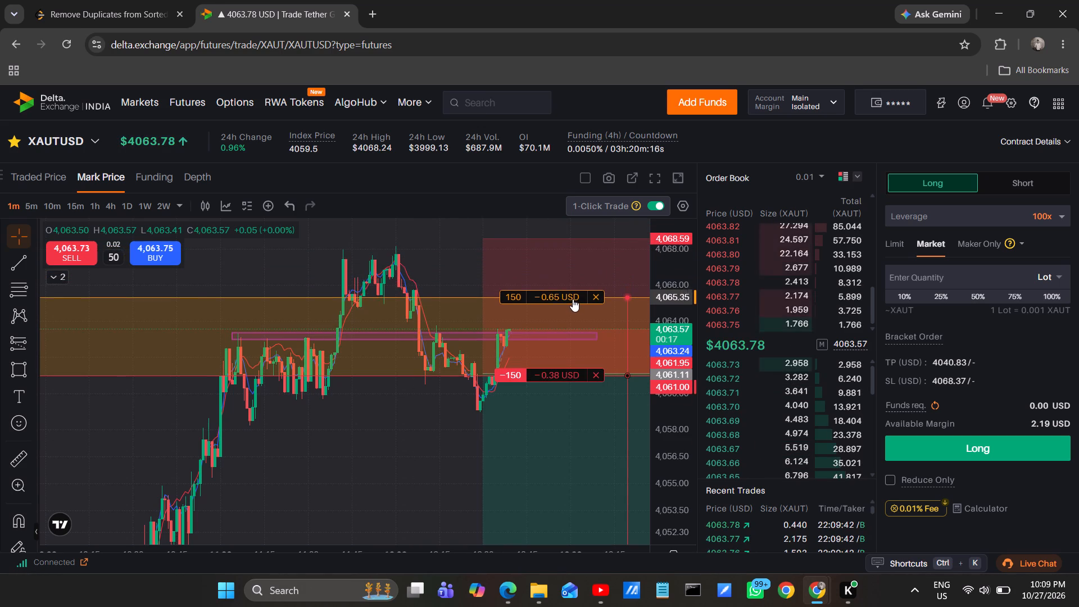
pyautogui.moveTo(573, 299); pyautogui.dragTo(574, 306)
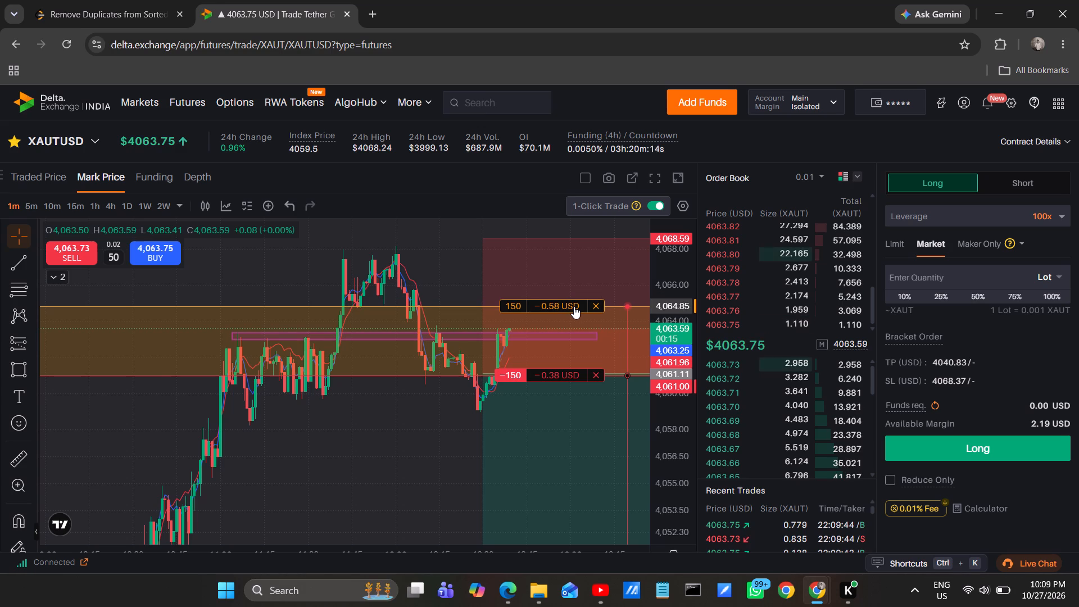
pyautogui.moveTo(574, 306); pyautogui.dragTo(574, 306)
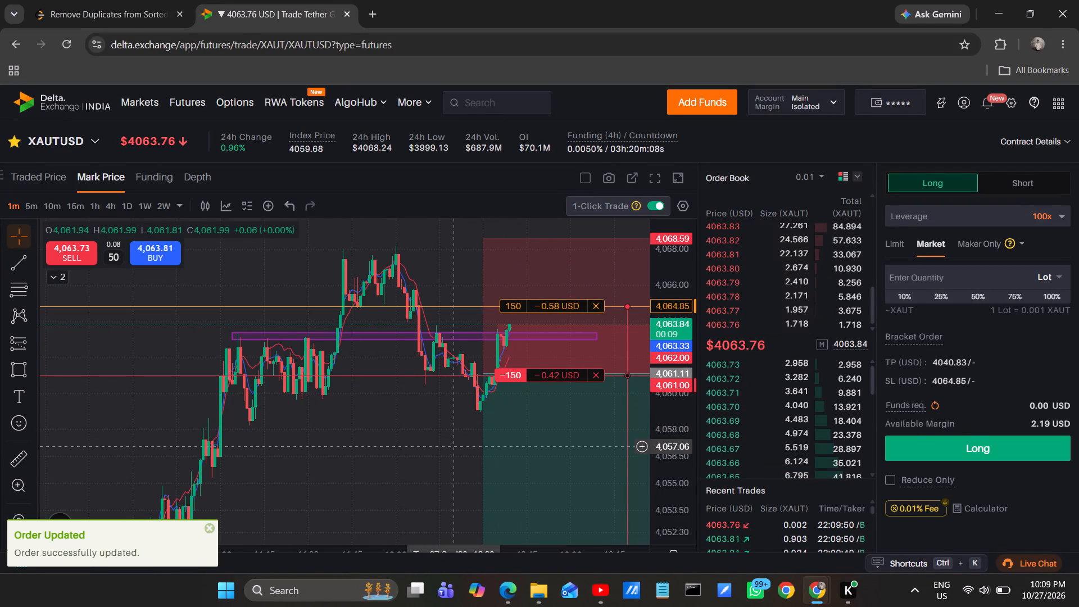
pyautogui.moveTo(455, 447); pyautogui.dragTo(284, 426)
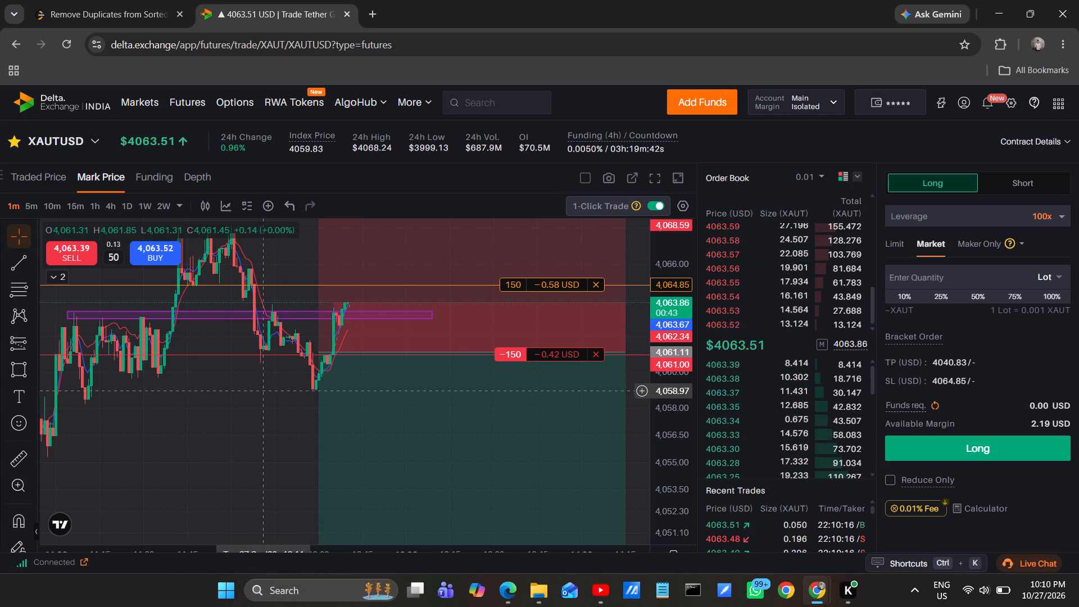
# Switch to the LeetCode page and open problem 83, Remove Duplicates from Sorted List, from the problem list.
pyautogui.click(136, 20)
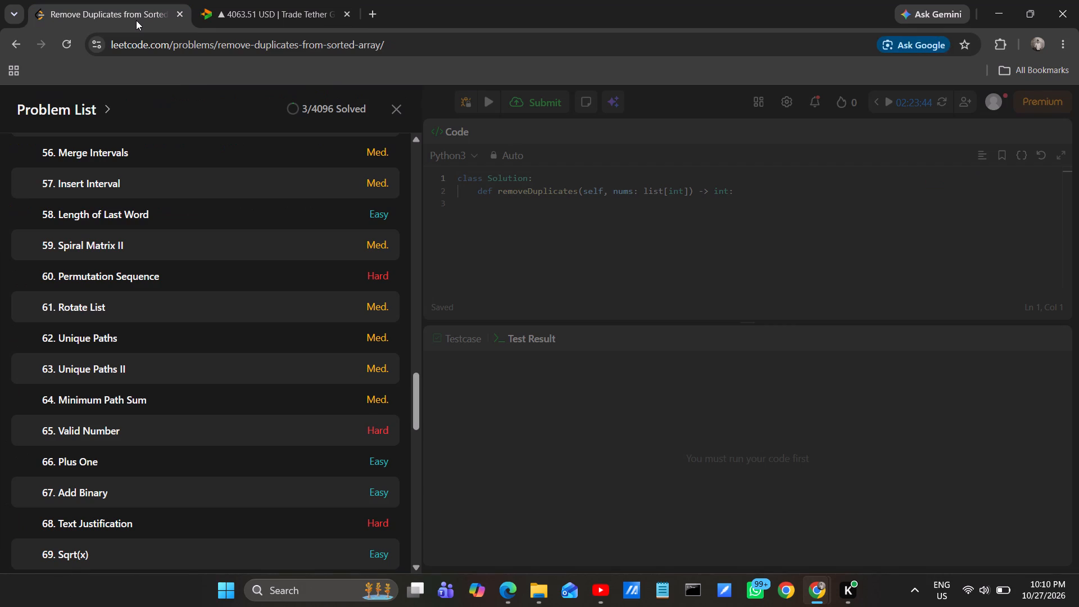
pyautogui.scroll(-1, 248, 380)
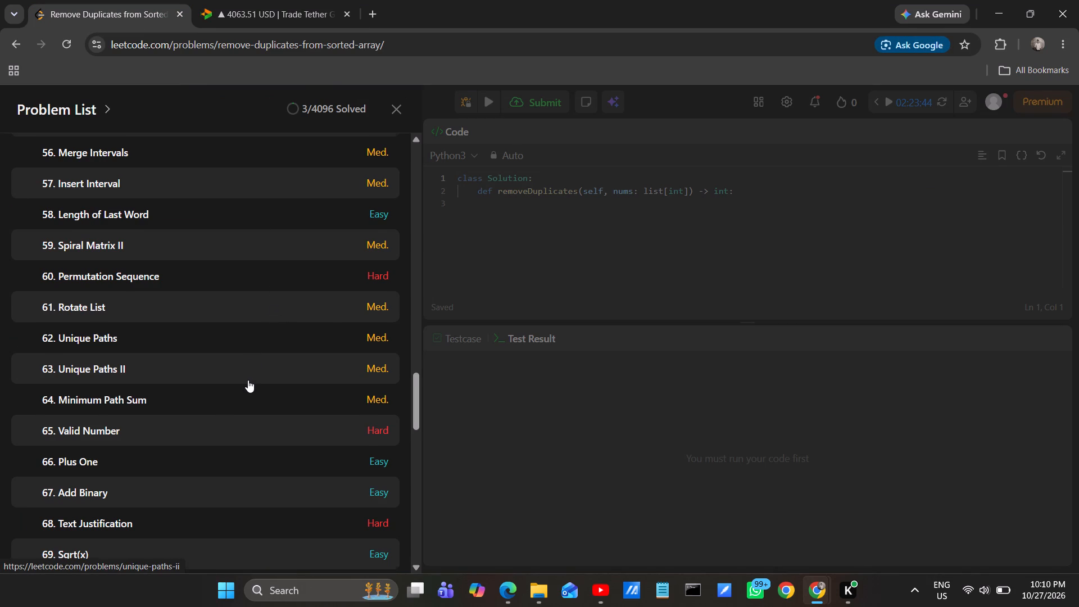
pyautogui.scroll(-2, 248, 380)
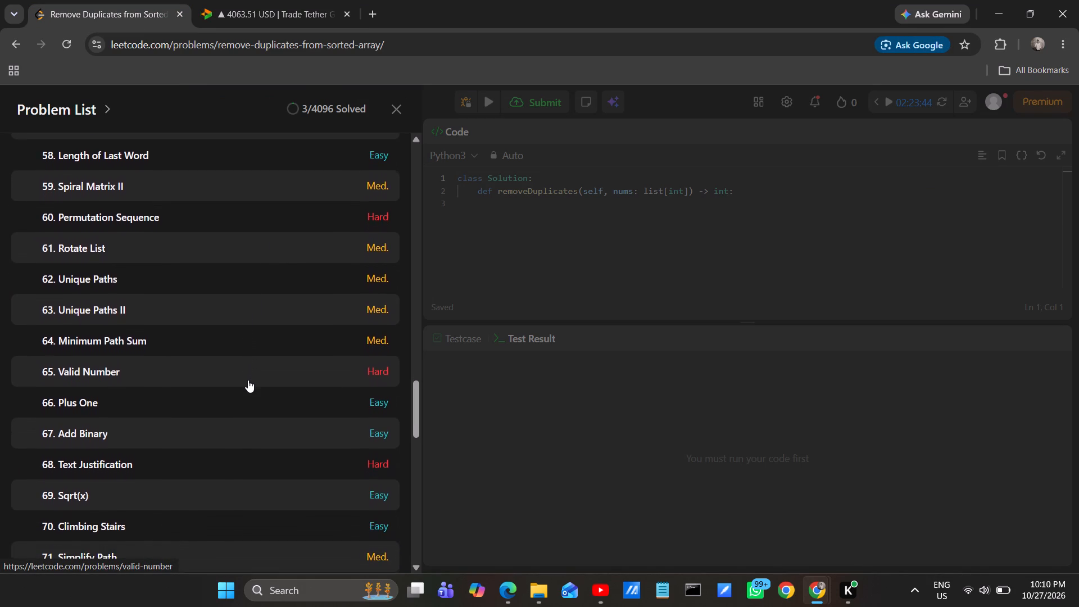
pyautogui.scroll(-2, 248, 380)
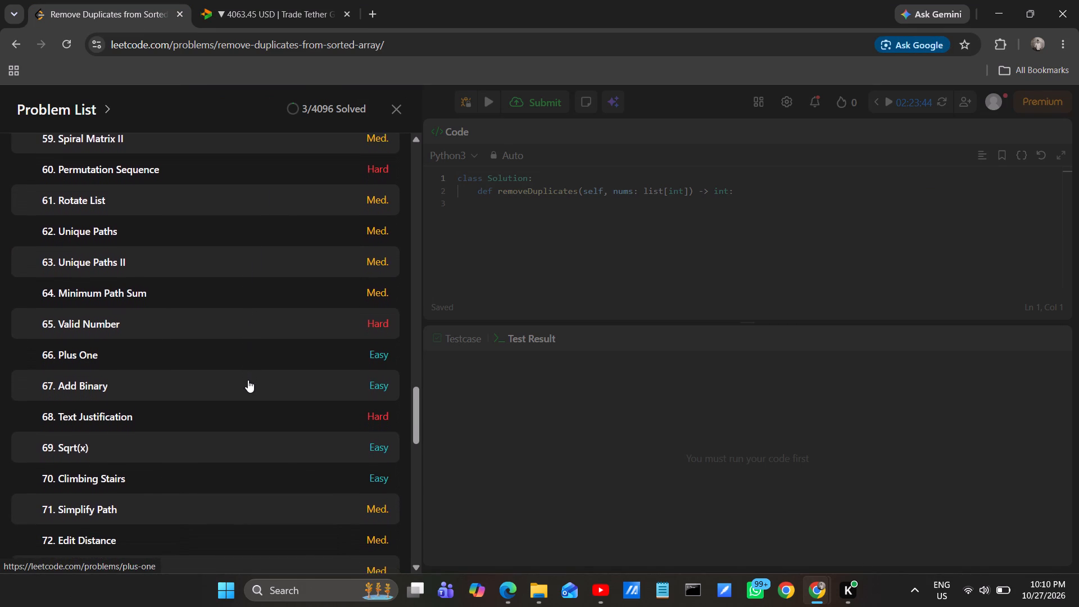
pyautogui.scroll(-2, 248, 380)
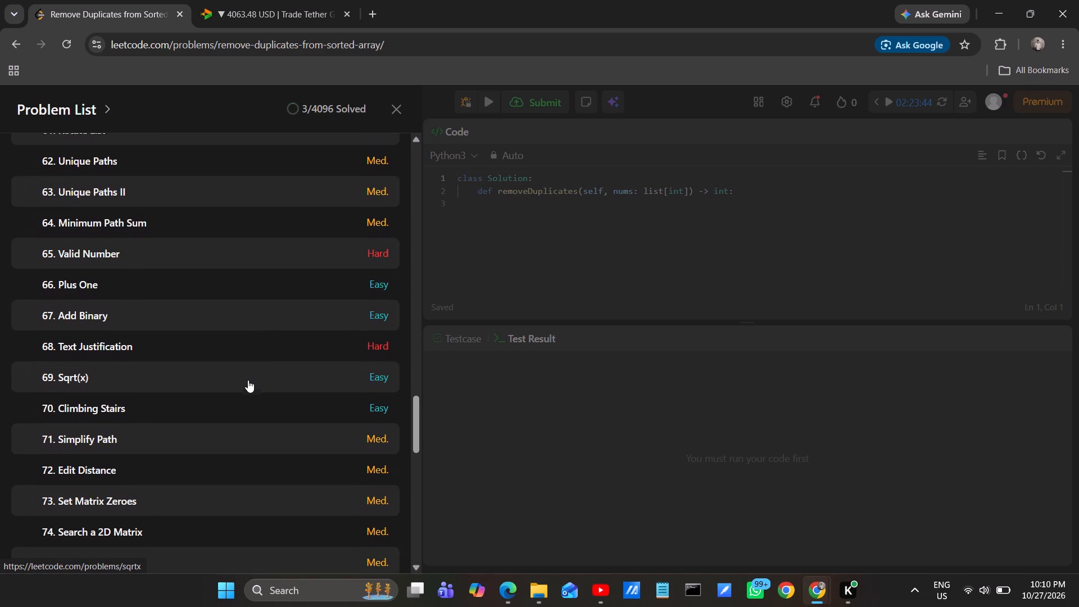
pyautogui.scroll(-3, 248, 380)
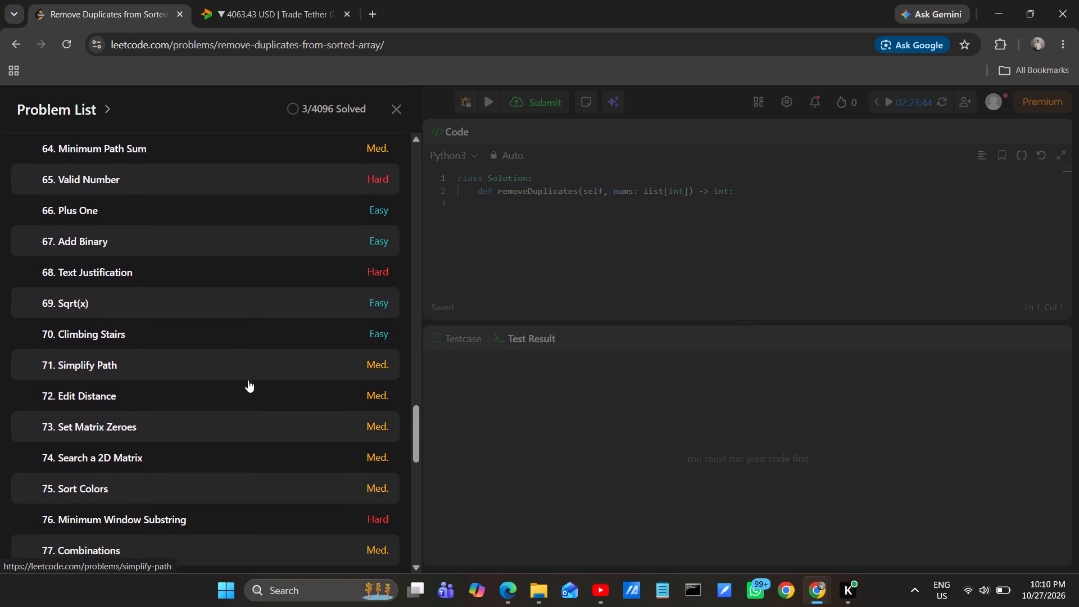
pyautogui.scroll(-1, 248, 380)
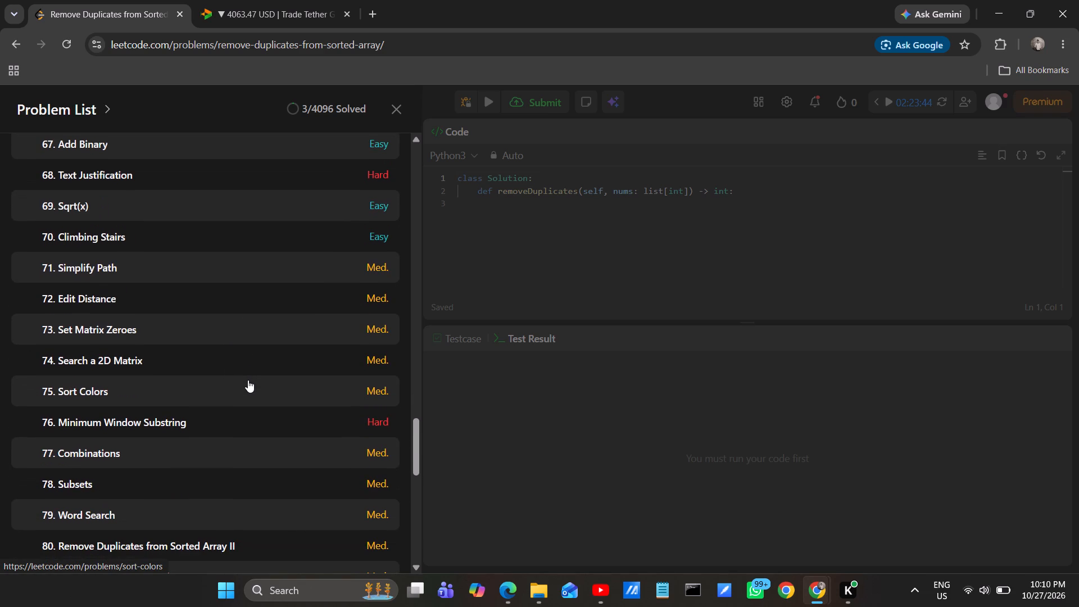
pyautogui.scroll(-2, 248, 380)
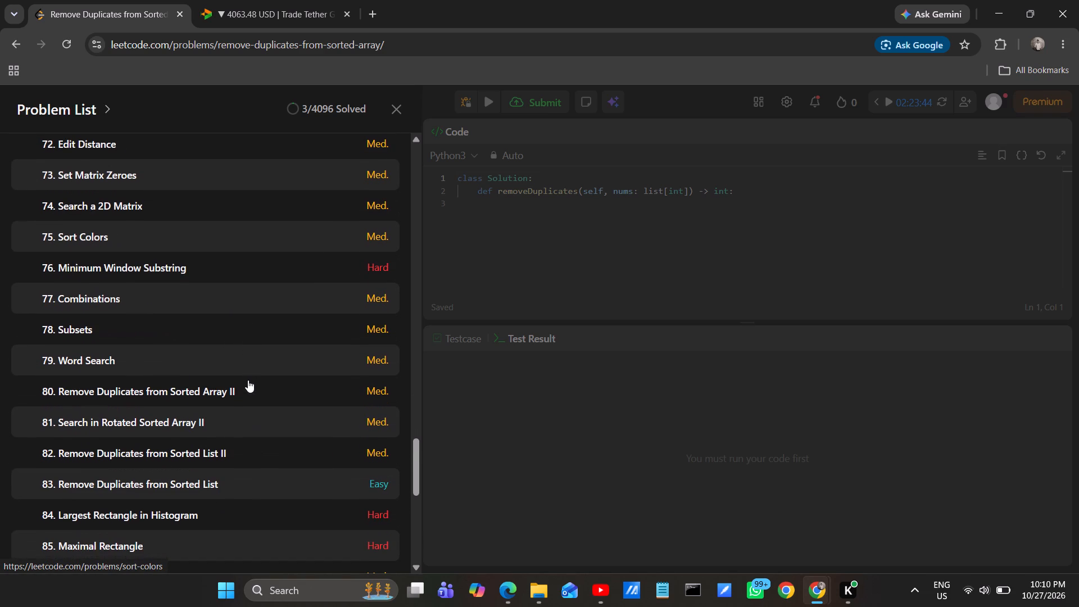
pyautogui.click(205, 481)
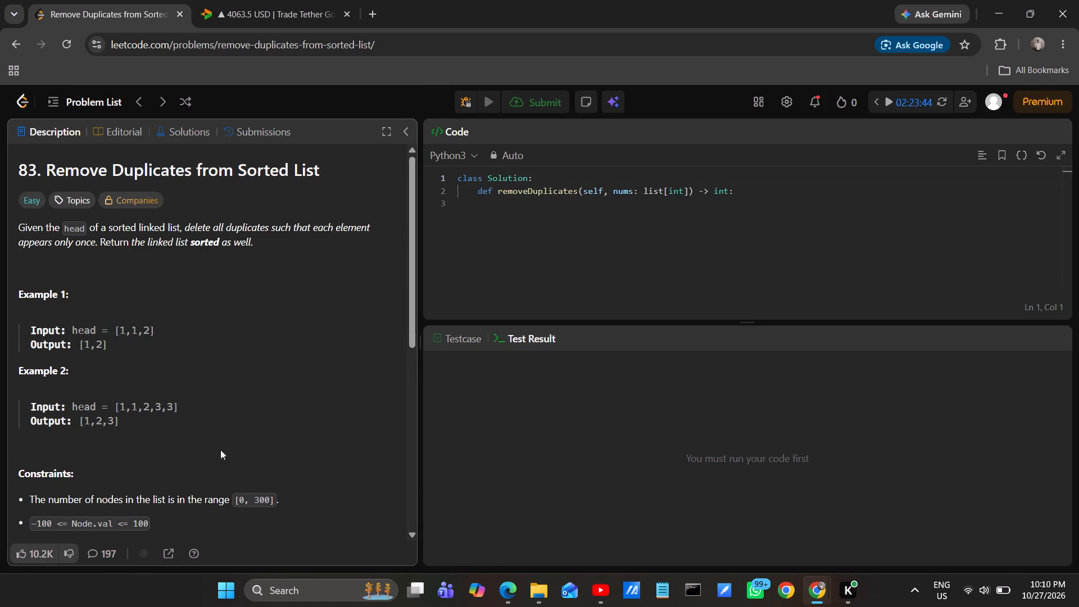
# Read the problem description, examining both linked-list examples and the constraints.
pyautogui.scroll(-5, 226, 438)
pyautogui.scroll(2, 226, 438)
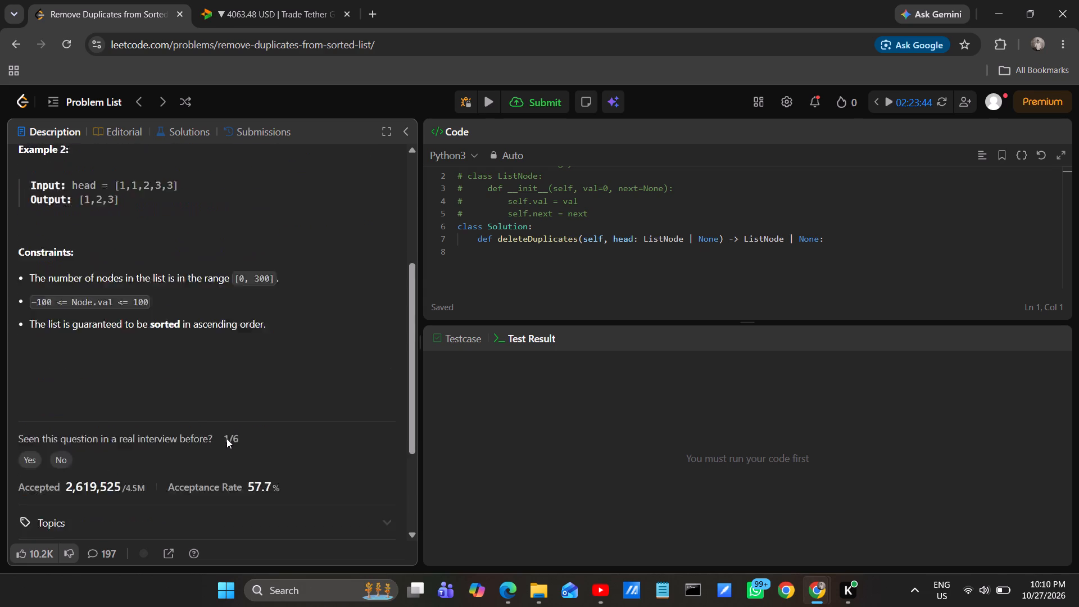
pyautogui.scroll(1, 226, 438)
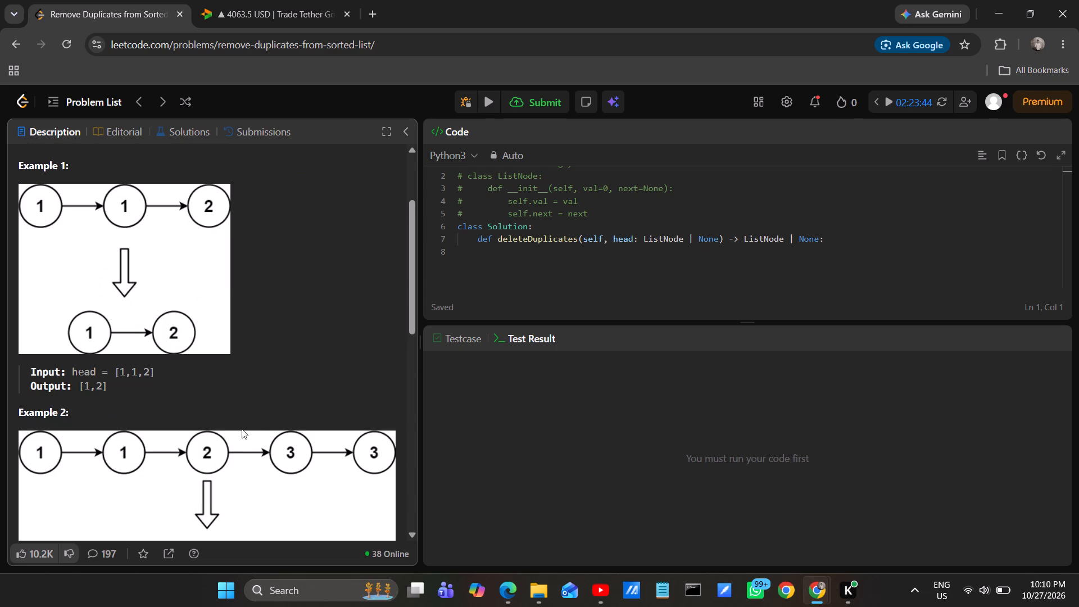
pyautogui.scroll(-5, 255, 420)
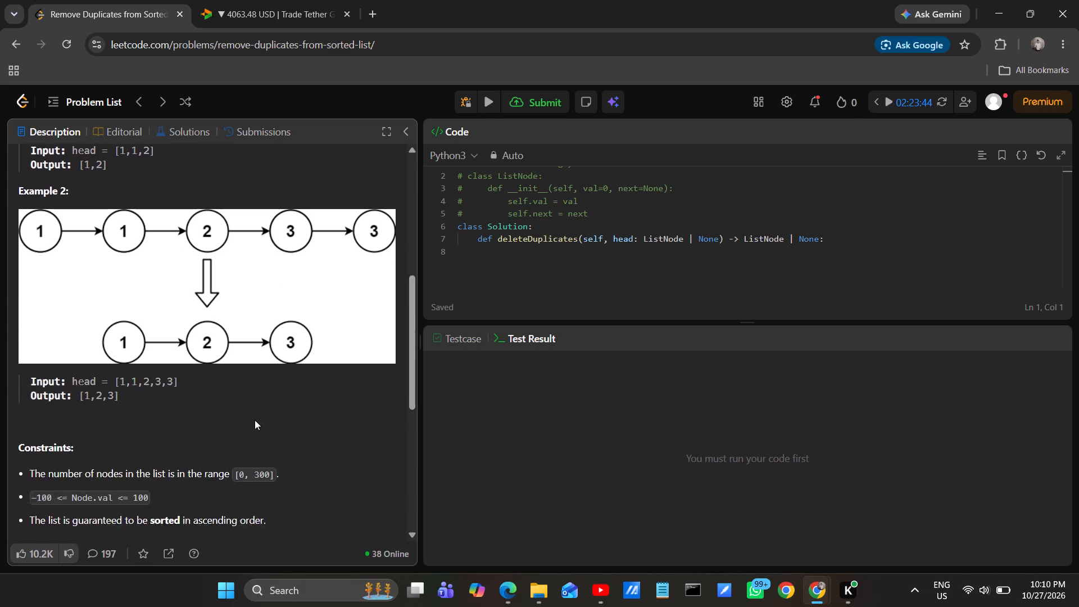
# Read the rest of the problem page, from the constraints down to the topics, similar questions and discussion sections.
pyautogui.scroll(-3, 255, 420)
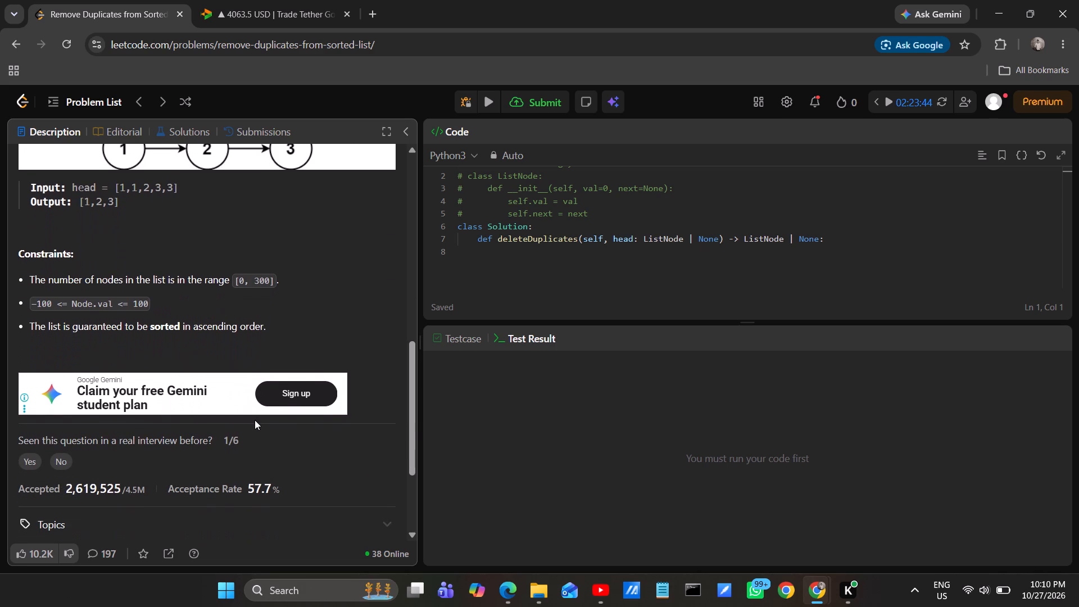
pyautogui.scroll(-2, 255, 420)
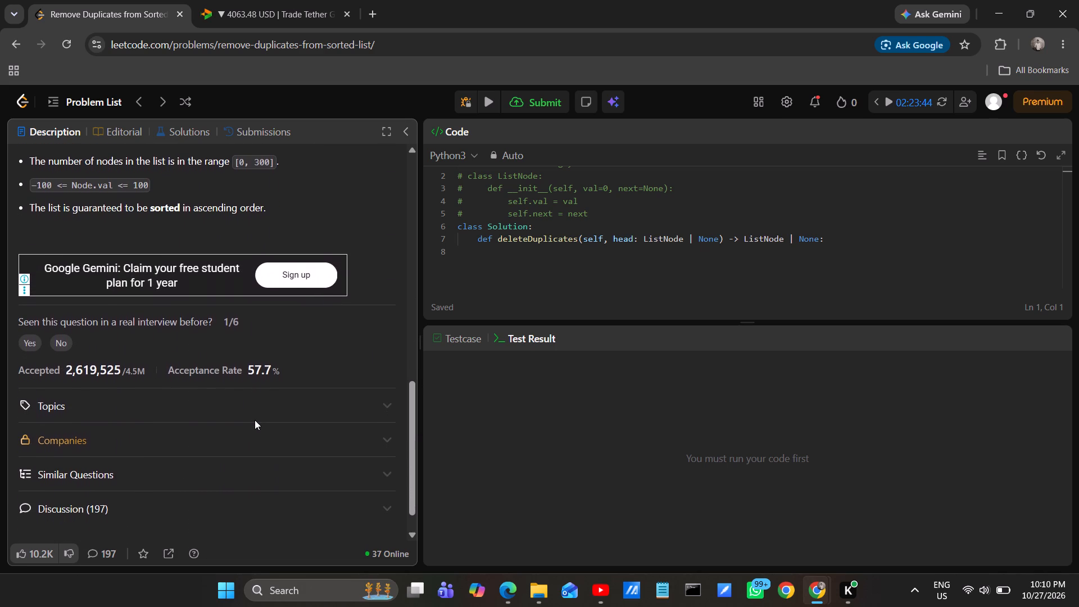
pyautogui.scroll(-2, 255, 420)
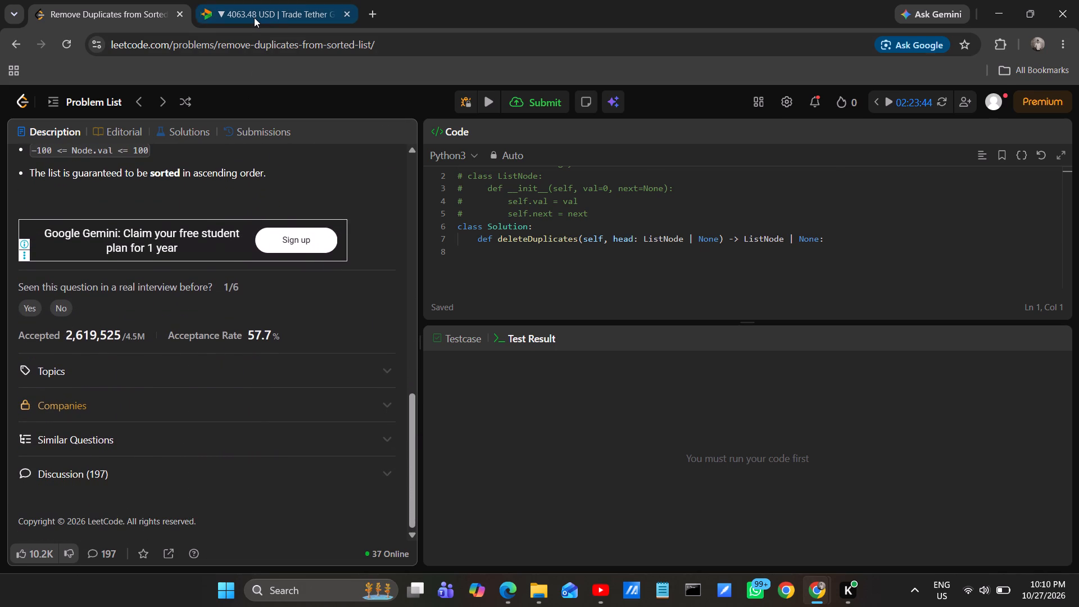
# Switch to the Delta Exchange page and examine the one-minute XAUTUSD chart around the short position and the earlier rally.
pyautogui.click(254, 17)
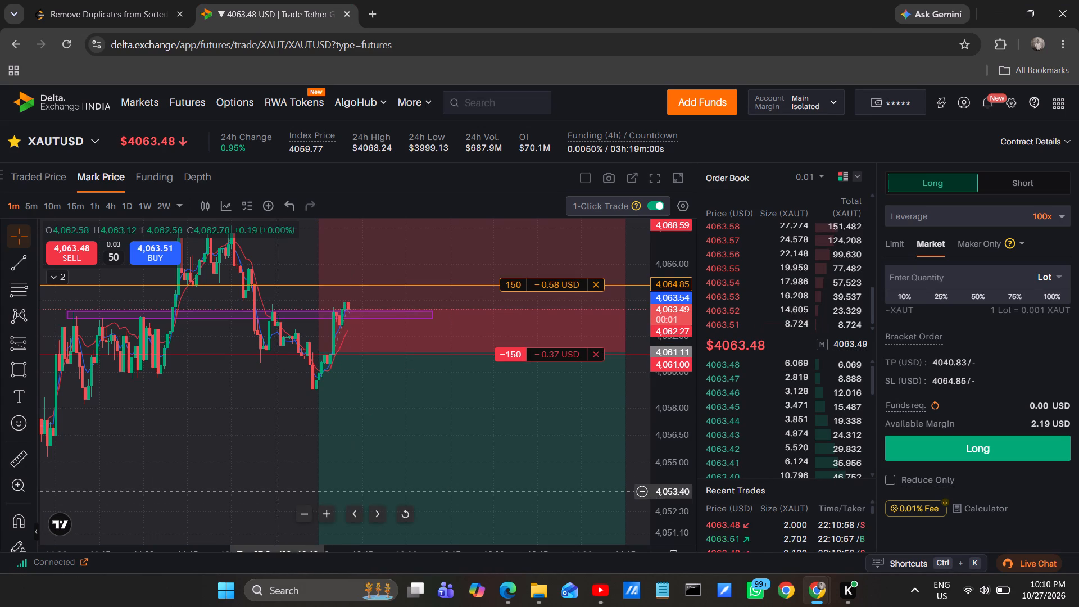
pyautogui.click(228, 552)
pyautogui.moveTo(228, 547); pyautogui.dragTo(436, 550)
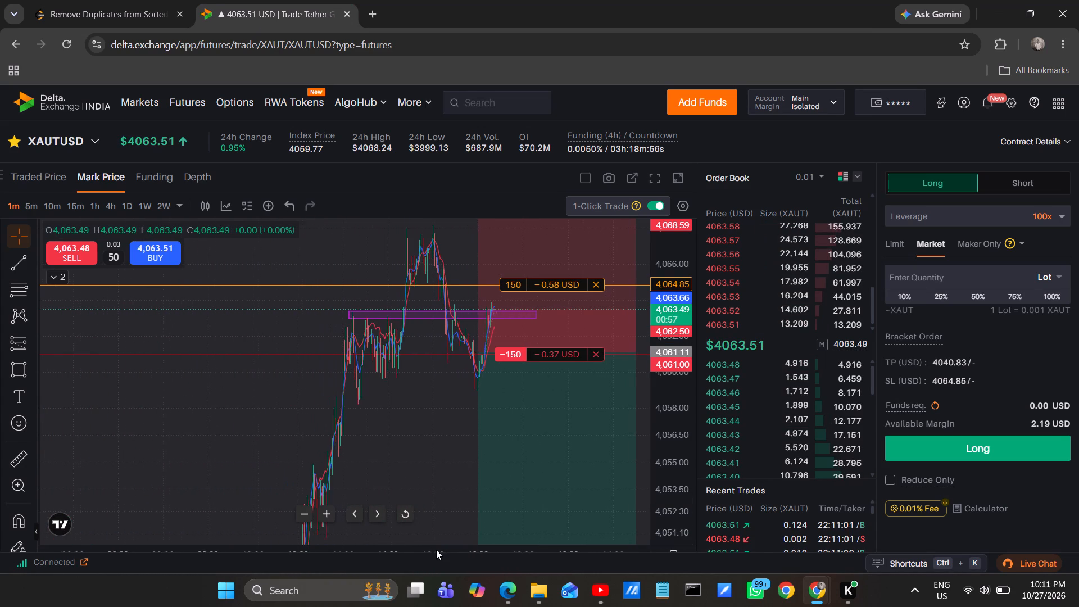
pyautogui.moveTo(659, 301); pyautogui.dragTo(661, 367)
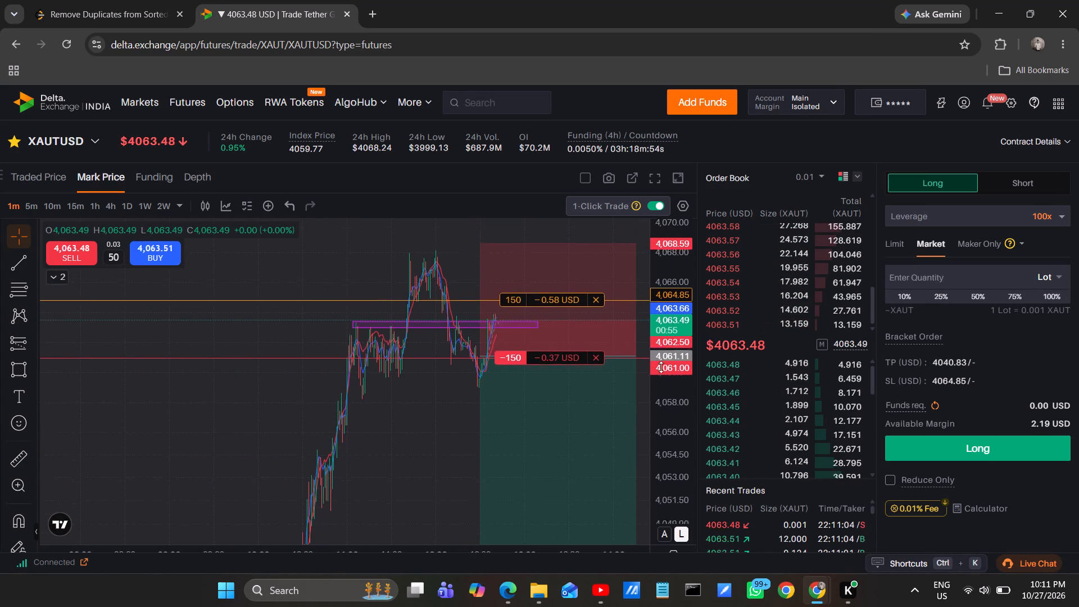
pyautogui.moveTo(661, 367); pyautogui.dragTo(662, 380)
pyautogui.moveTo(438, 444); pyautogui.dragTo(370, 396)
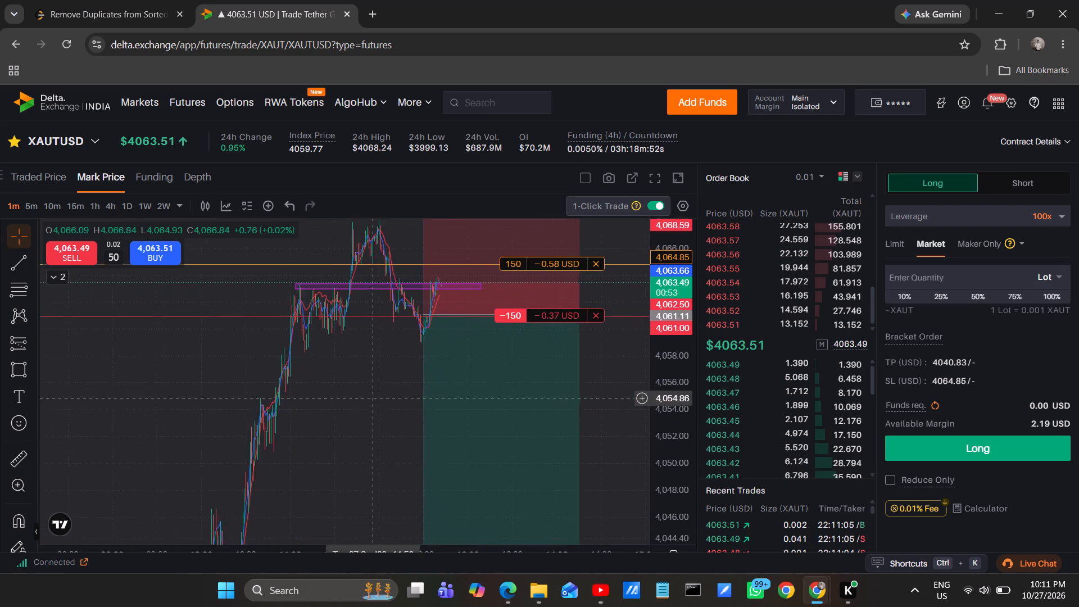
pyautogui.moveTo(370, 396); pyautogui.dragTo(356, 382)
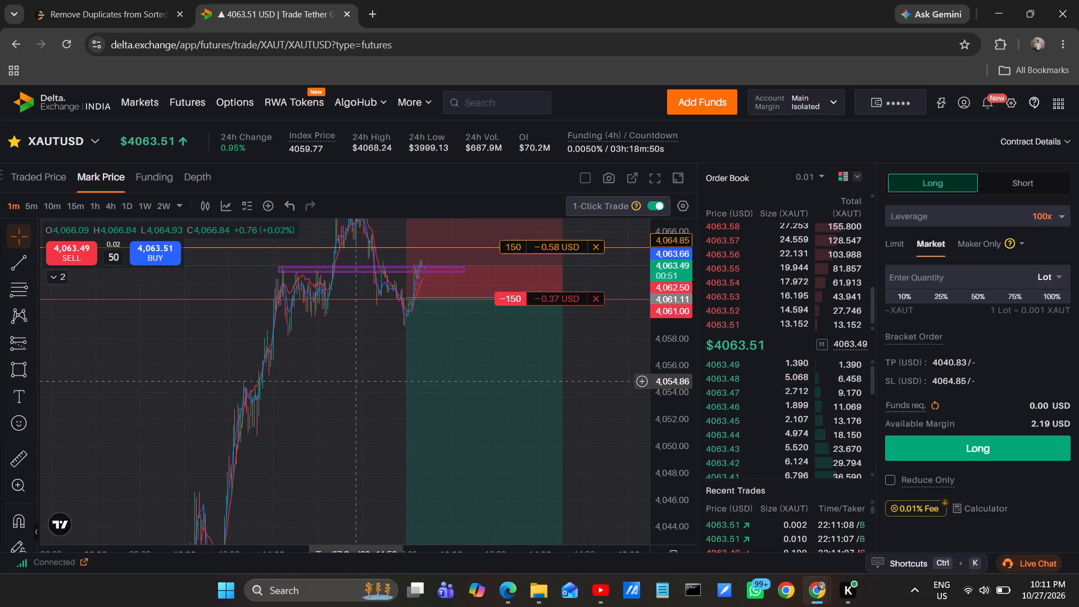
# Examine the five-minute XAUTUSD chart in full screen, framing the rally together with the stop-loss and take-profit levels.
pyautogui.click(30, 203)
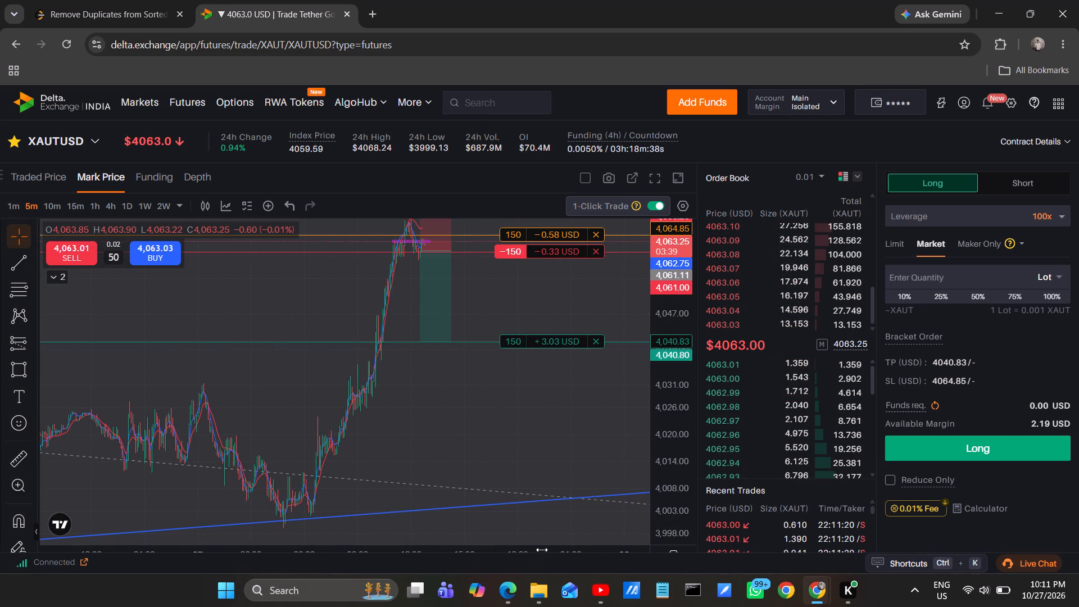
pyautogui.moveTo(542, 550); pyautogui.dragTo(509, 555)
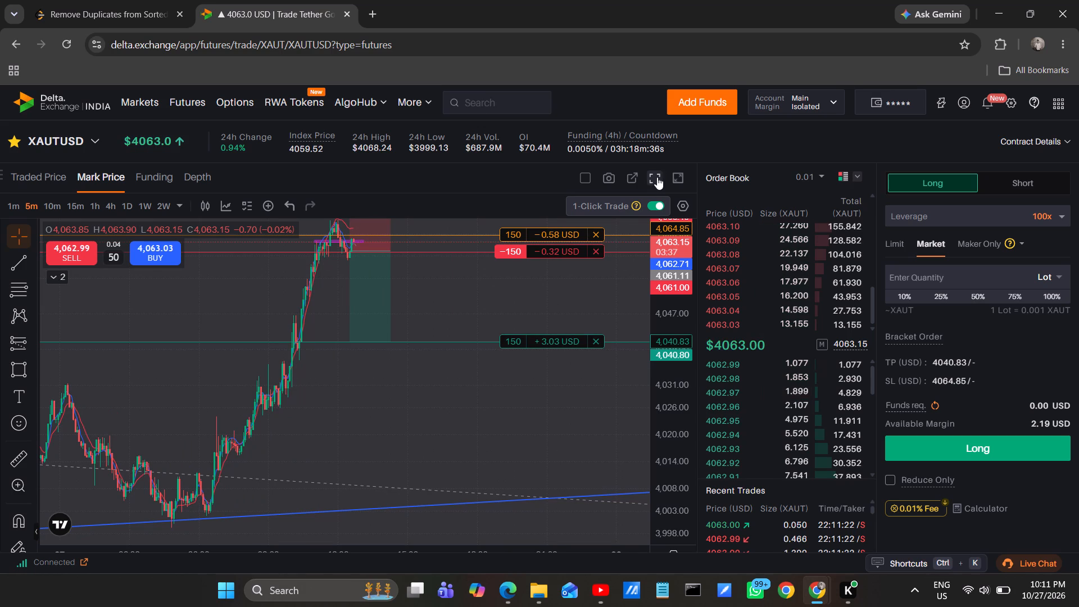
pyautogui.click(658, 174)
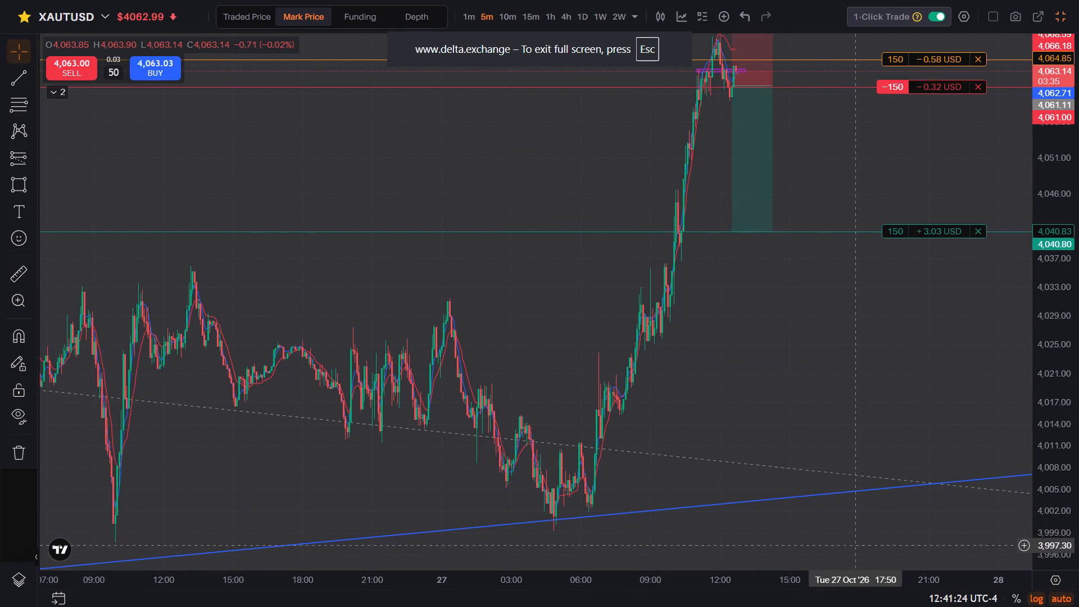
pyautogui.moveTo(878, 581); pyautogui.dragTo(777, 596)
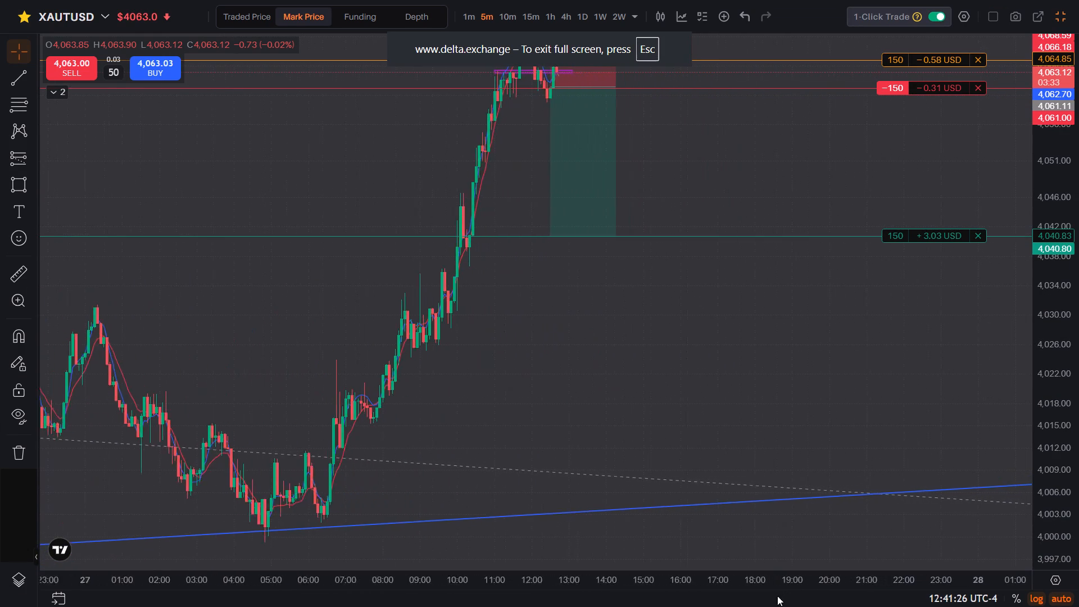
pyautogui.moveTo(777, 596); pyautogui.dragTo(757, 597)
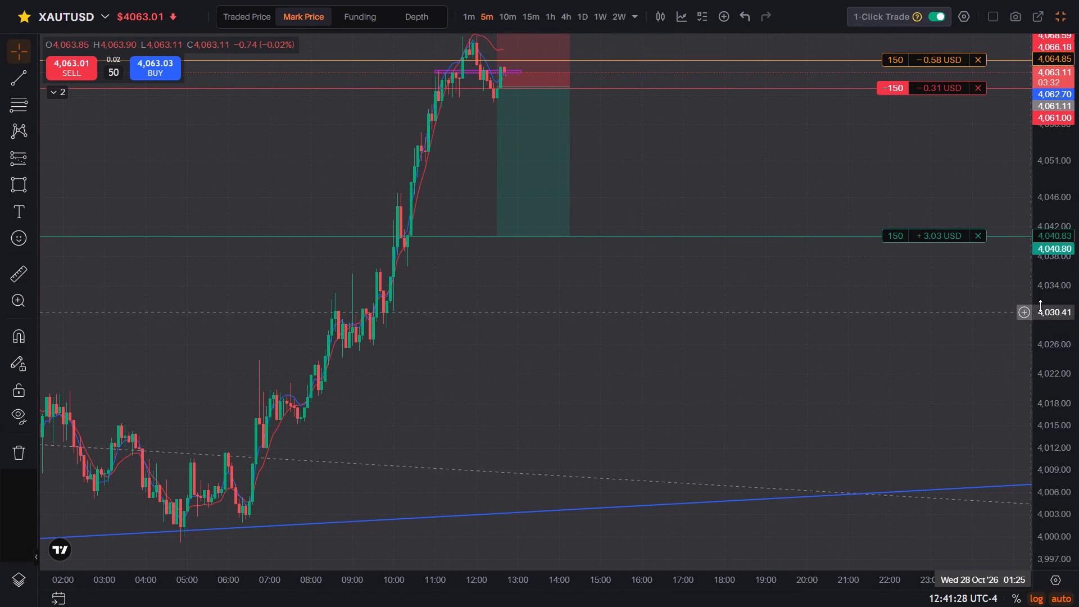
pyautogui.moveTo(1040, 306); pyautogui.dragTo(1043, 320)
pyautogui.moveTo(850, 301); pyautogui.dragTo(790, 387)
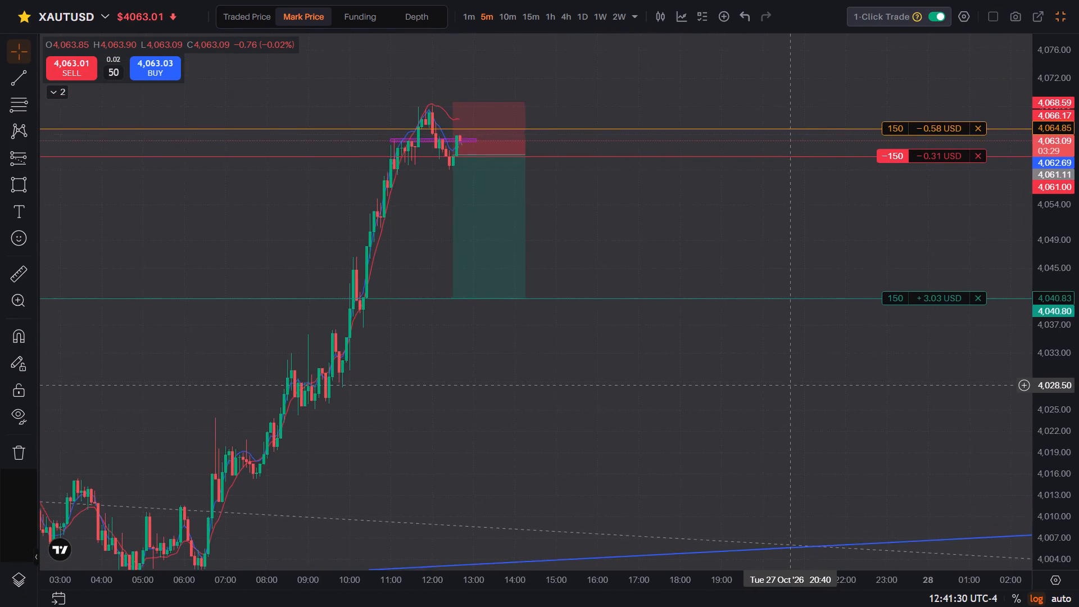
pyautogui.moveTo(790, 387); pyautogui.dragTo(790, 390)
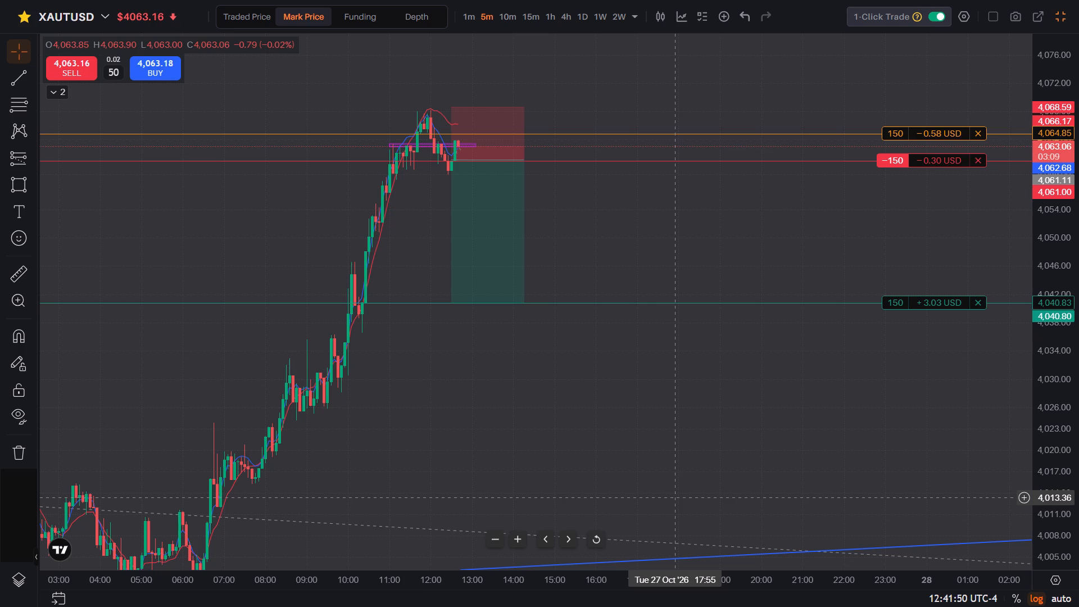
# Leave the full-screen chart and switch to the YouTube live stream in Edge to watch the gold analysis.
pyautogui.press('Escape')
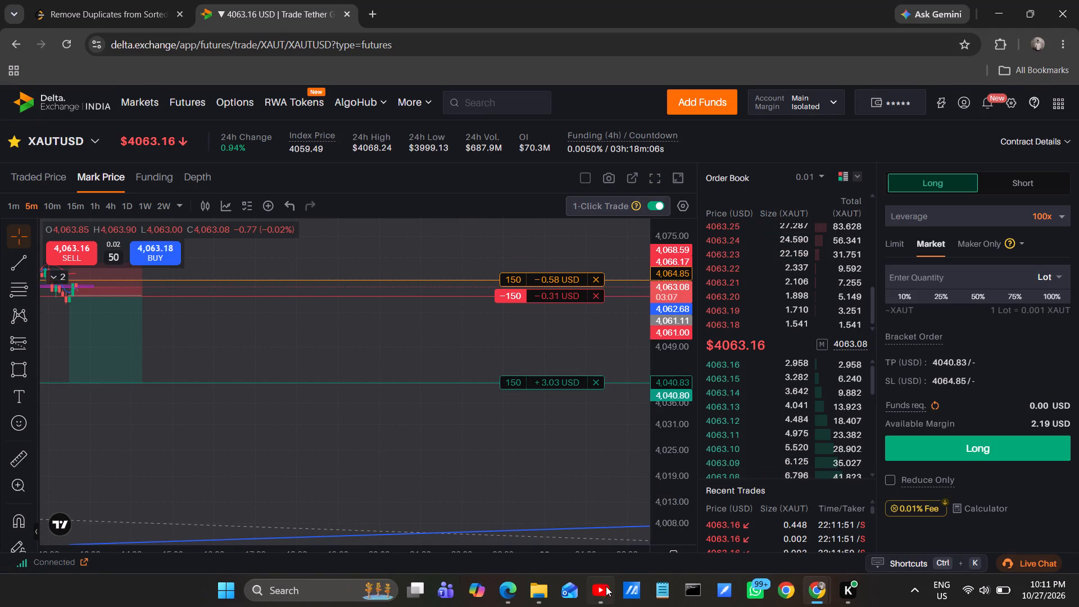
pyautogui.click(604, 590)
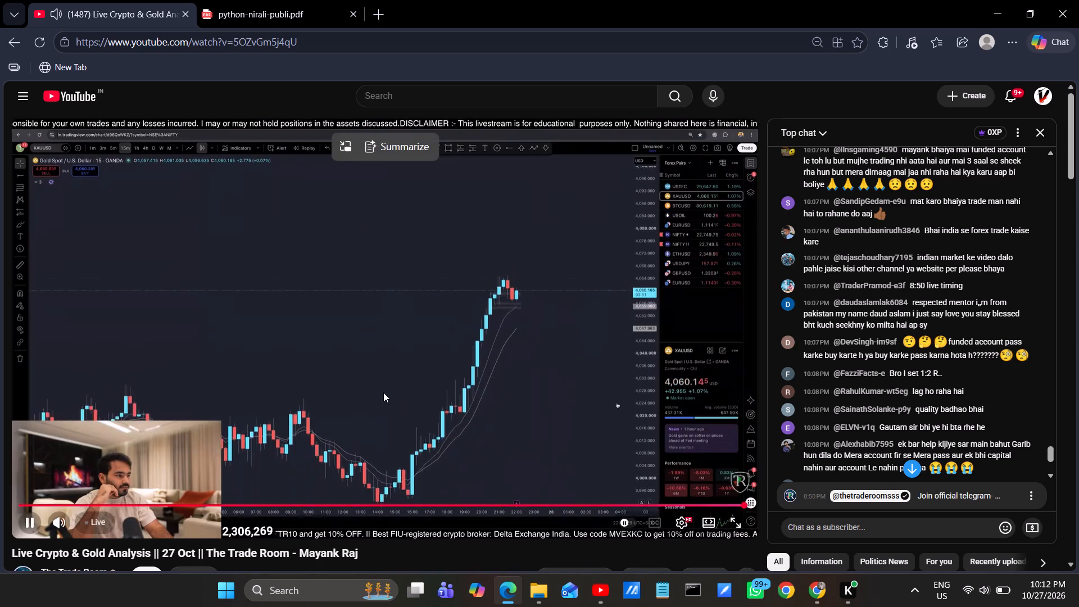
# Return to Delta Exchange and examine the 15-minute XAUTUSD chart in full screen, focusing on the latest candles near the stop-loss level.
pyautogui.click(818, 592)
pyautogui.click(751, 527)
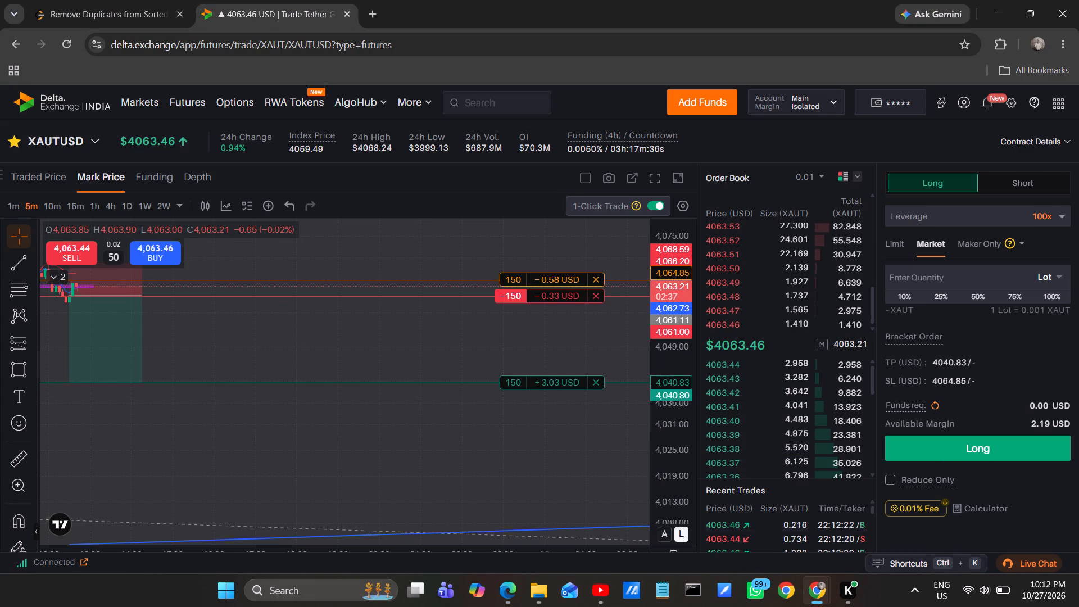
pyautogui.moveTo(279, 345); pyautogui.dragTo(519, 427)
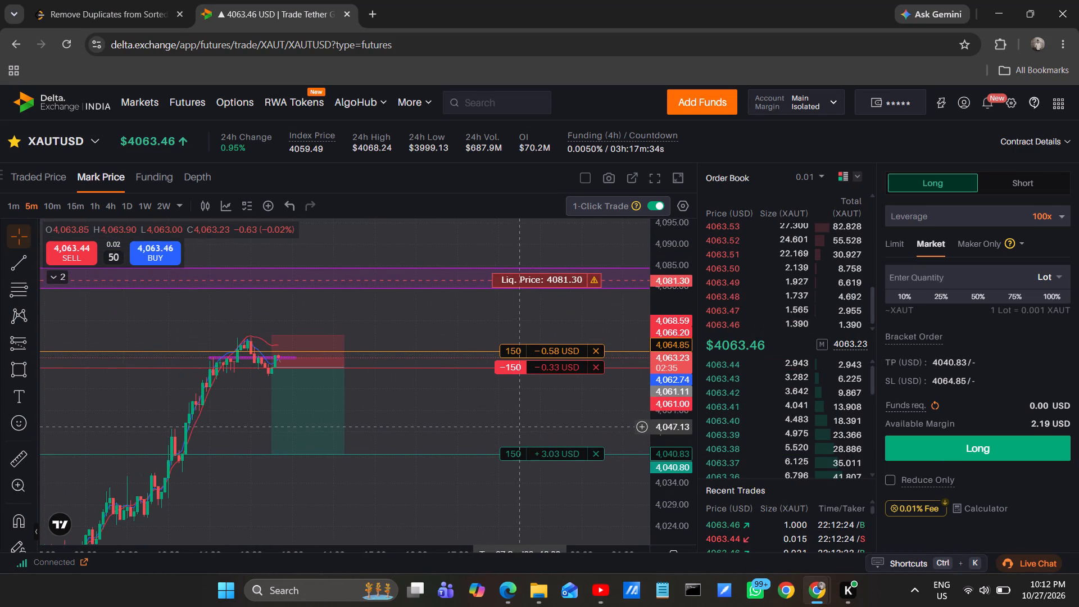
pyautogui.click(653, 181)
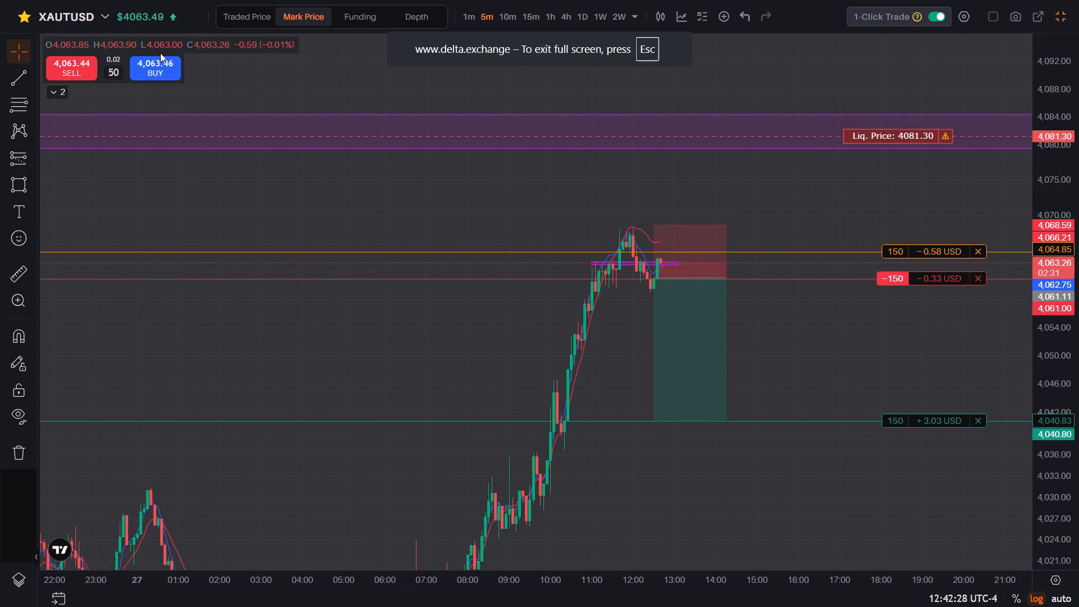
pyautogui.click(532, 19)
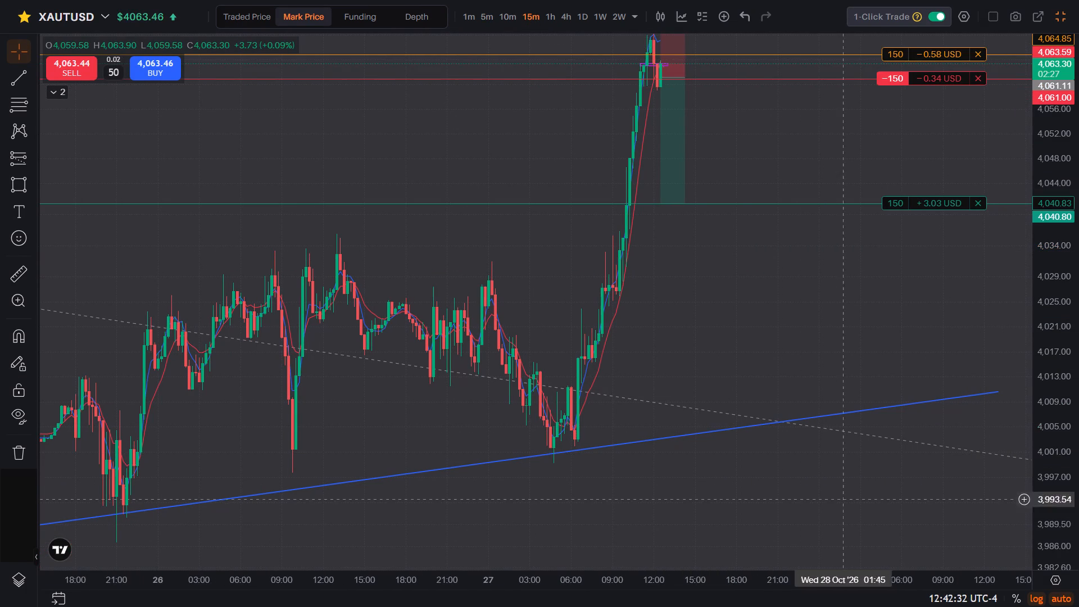
pyautogui.moveTo(891, 582); pyautogui.dragTo(681, 593)
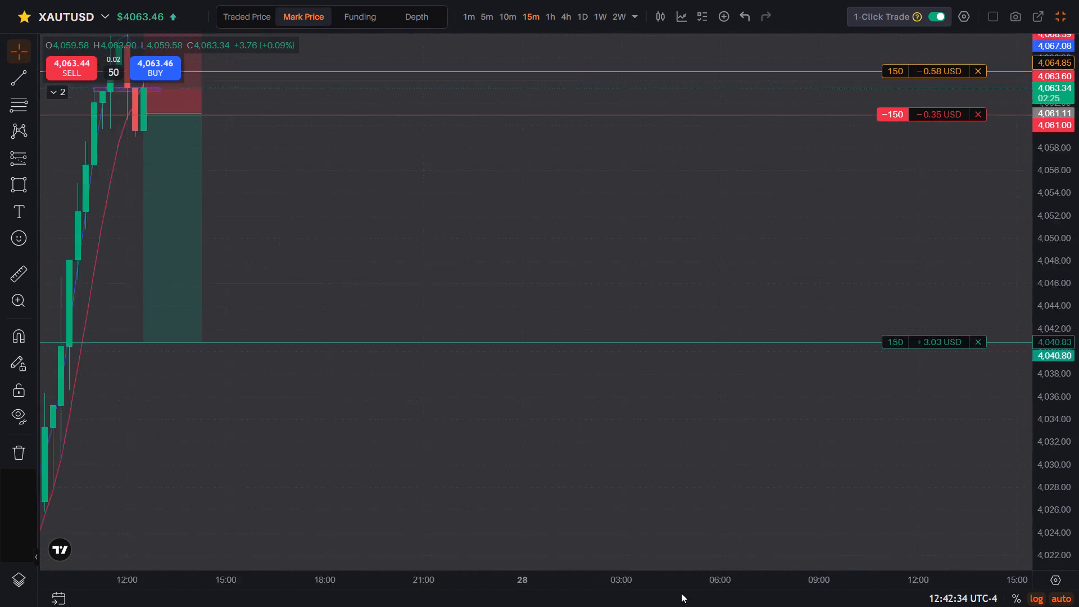
pyautogui.moveTo(681, 593); pyautogui.dragTo(669, 592)
pyautogui.moveTo(1064, 254); pyautogui.dragTo(1039, 393)
pyautogui.moveTo(496, 365); pyautogui.dragTo(653, 385)
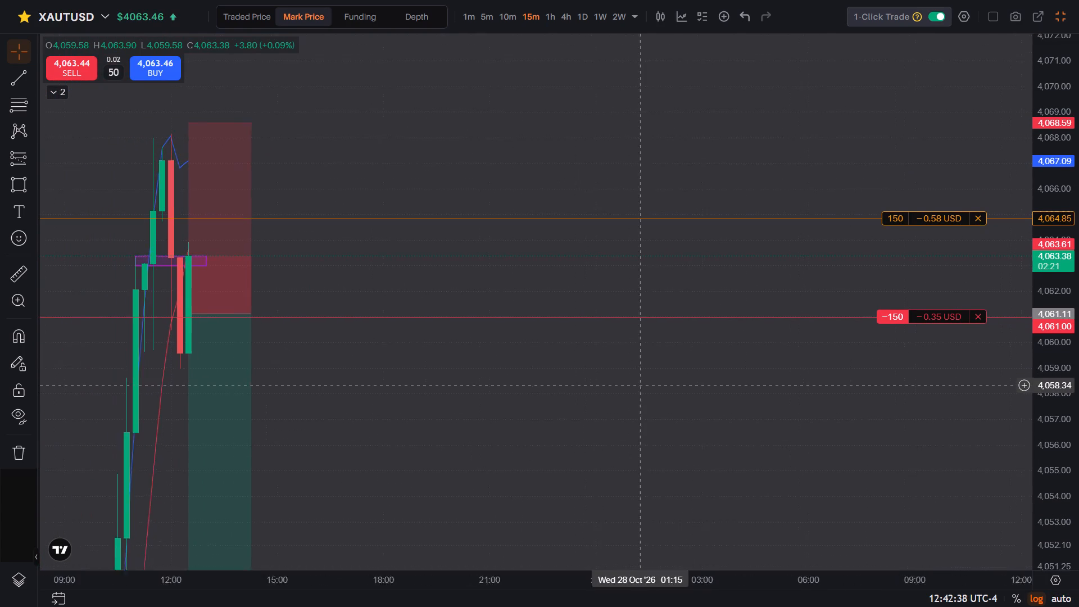
pyautogui.moveTo(653, 385); pyautogui.dragTo(730, 387)
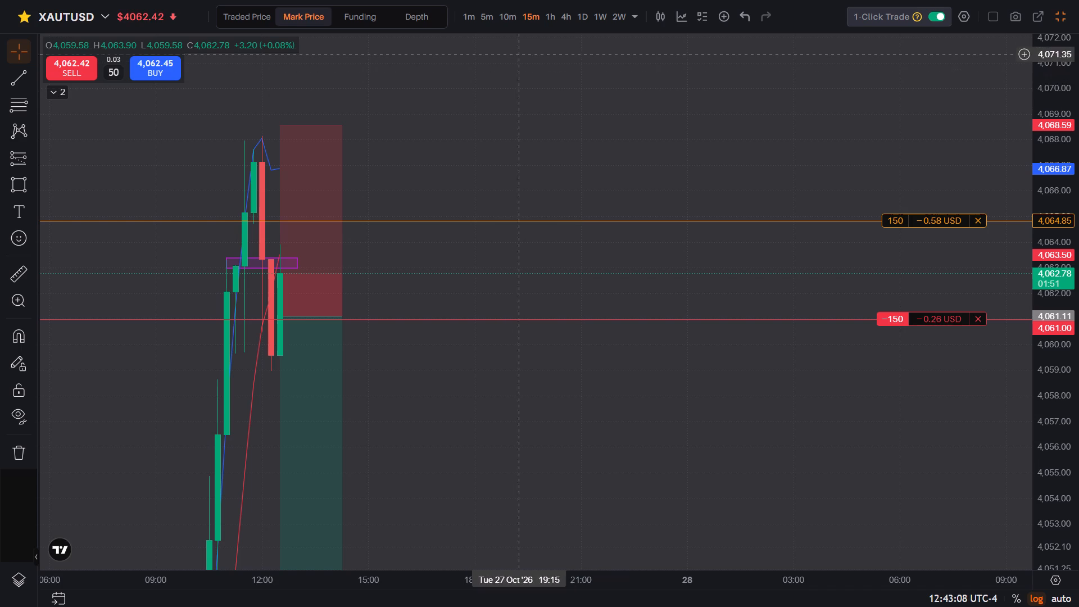
# Examine the five-minute chart with the recent peak, the purple zone and the full short-position drawing in view.
pyautogui.click(480, 14)
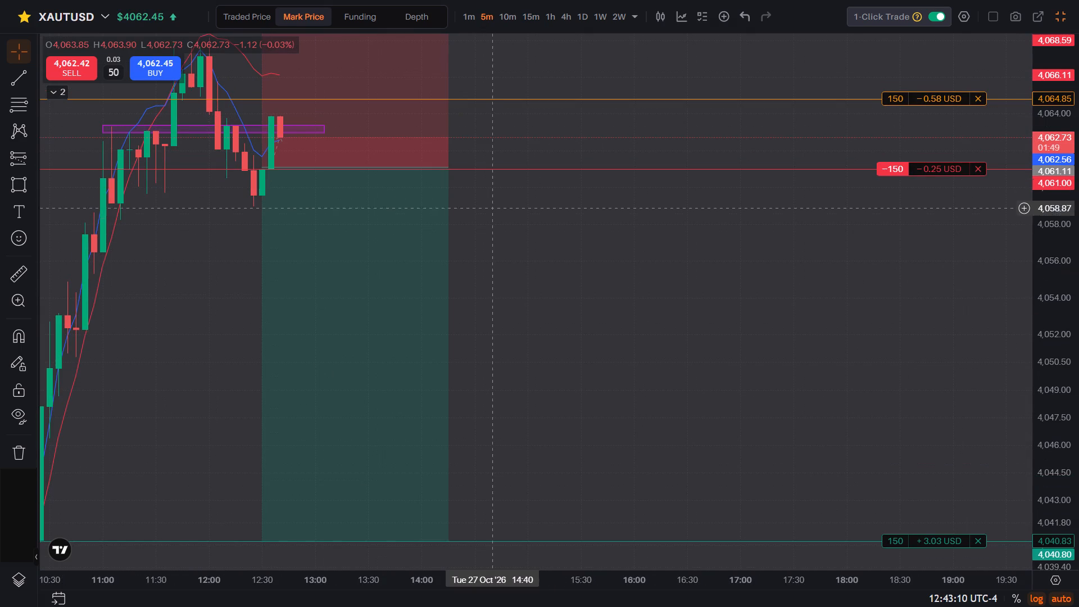
pyautogui.moveTo(496, 231); pyautogui.dragTo(575, 259)
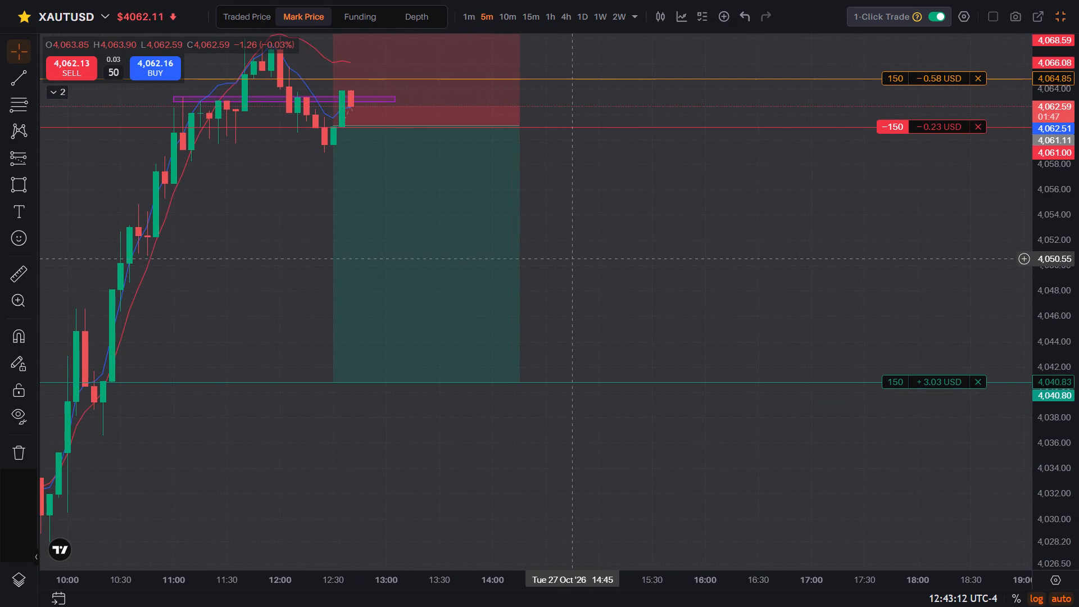
pyautogui.moveTo(1047, 183); pyautogui.dragTo(1051, 200)
pyautogui.moveTo(831, 180); pyautogui.dragTo(844, 264)
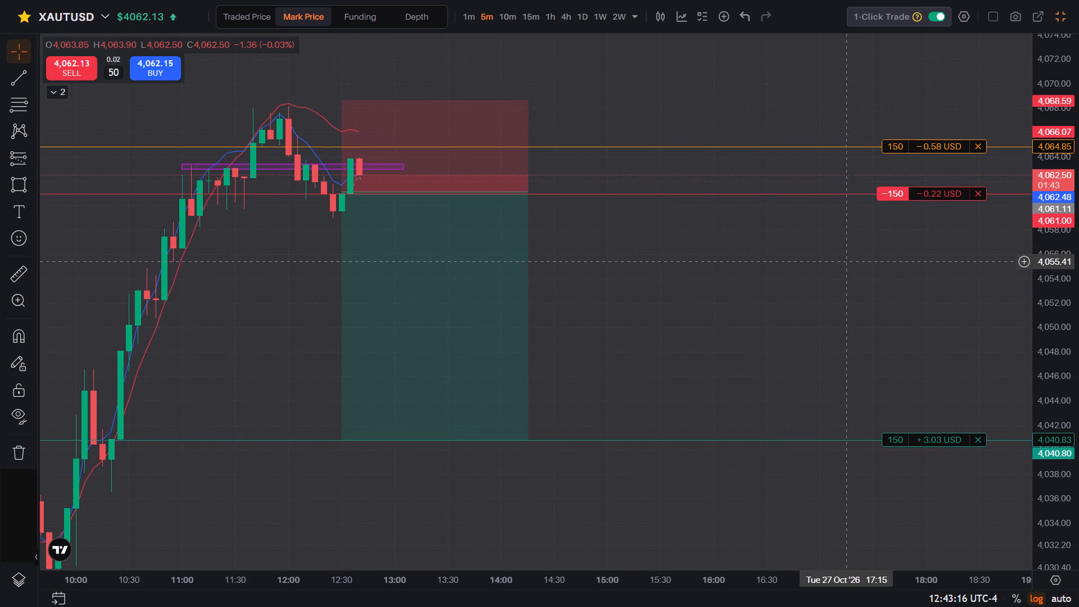
pyautogui.moveTo(844, 264); pyautogui.dragTo(844, 270)
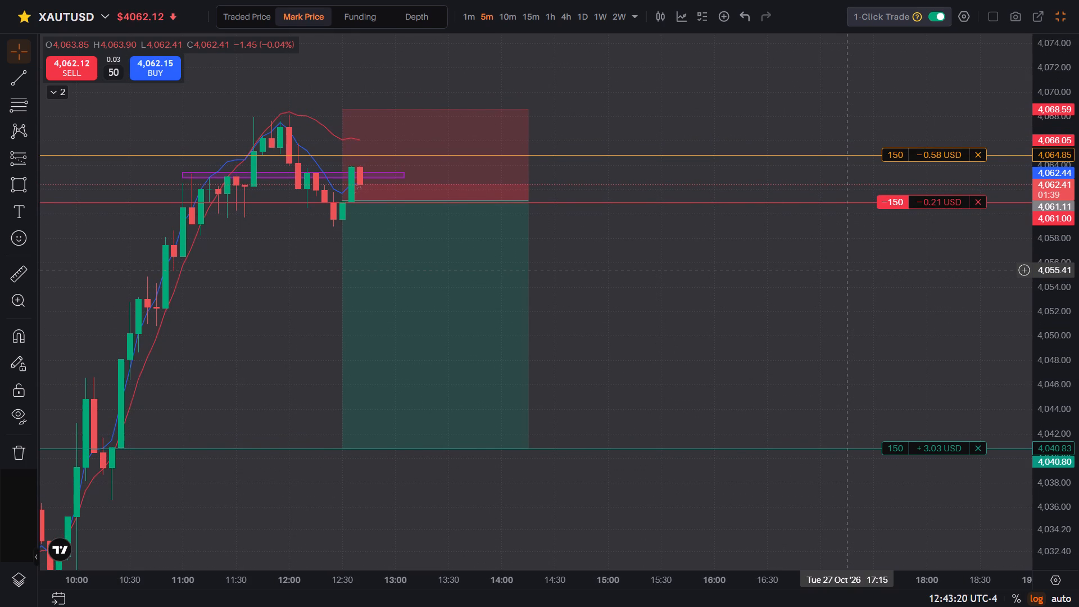
# Nudge the short-position drawing down slightly to an entry of 4060.94, stop 4068.42 and target 4040.63.
pyautogui.click(512, 260)
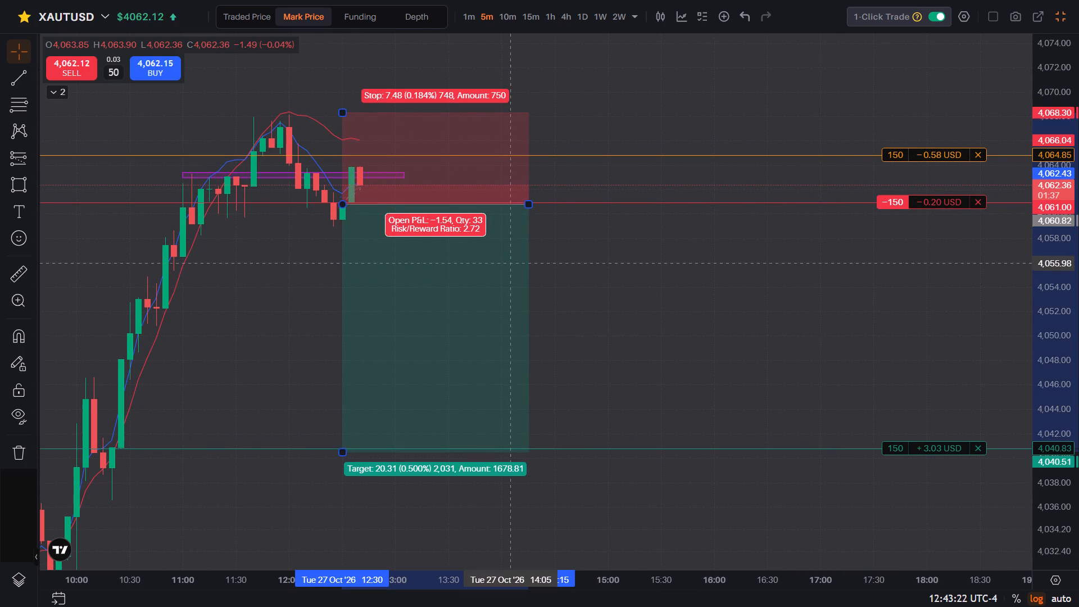
pyautogui.click(641, 280)
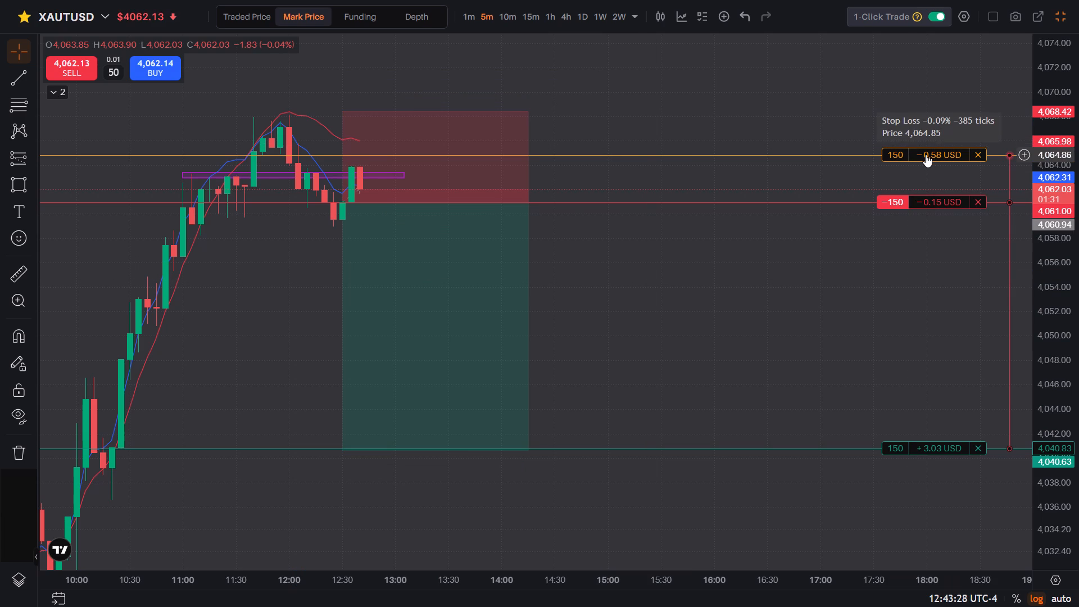
# Move the stop-loss order on the 150-lot short position down to 4064.17.
pyautogui.moveTo(926, 155); pyautogui.dragTo(926, 164)
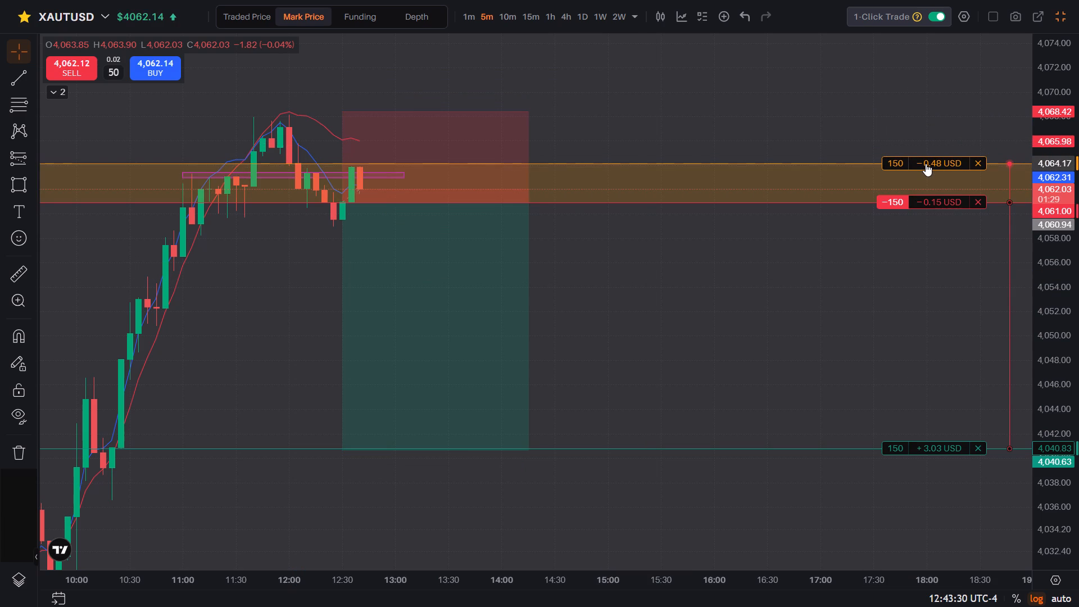
pyautogui.moveTo(926, 164); pyautogui.dragTo(926, 163)
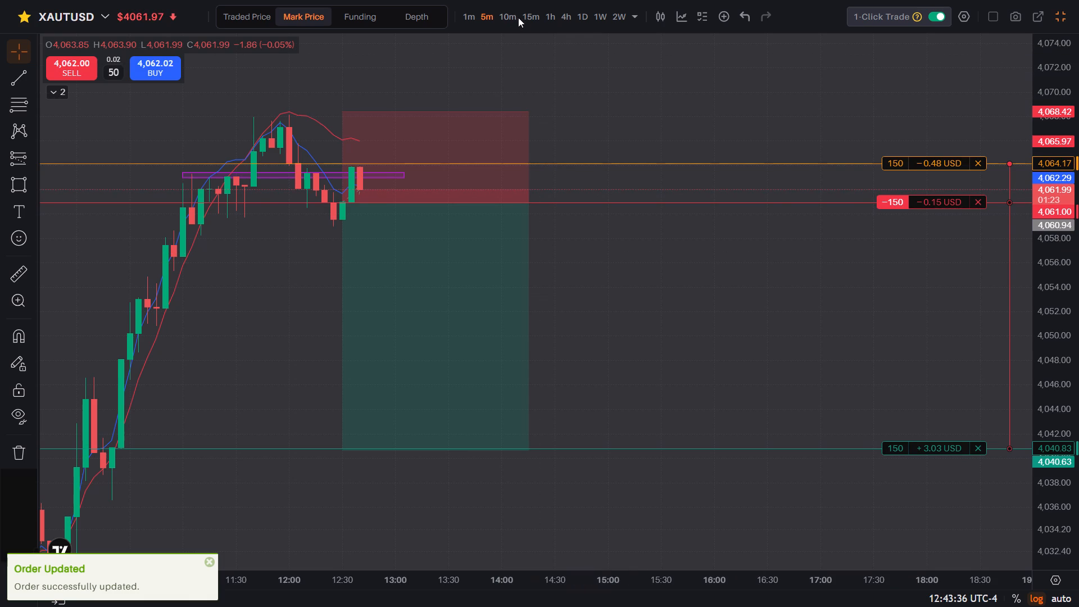
# Review the XAUTUSD chart on the 15-minute, one-hour, four-hour and daily timeframes, finishing on the five-minute view and leaving full screen.
pyautogui.click(534, 15)
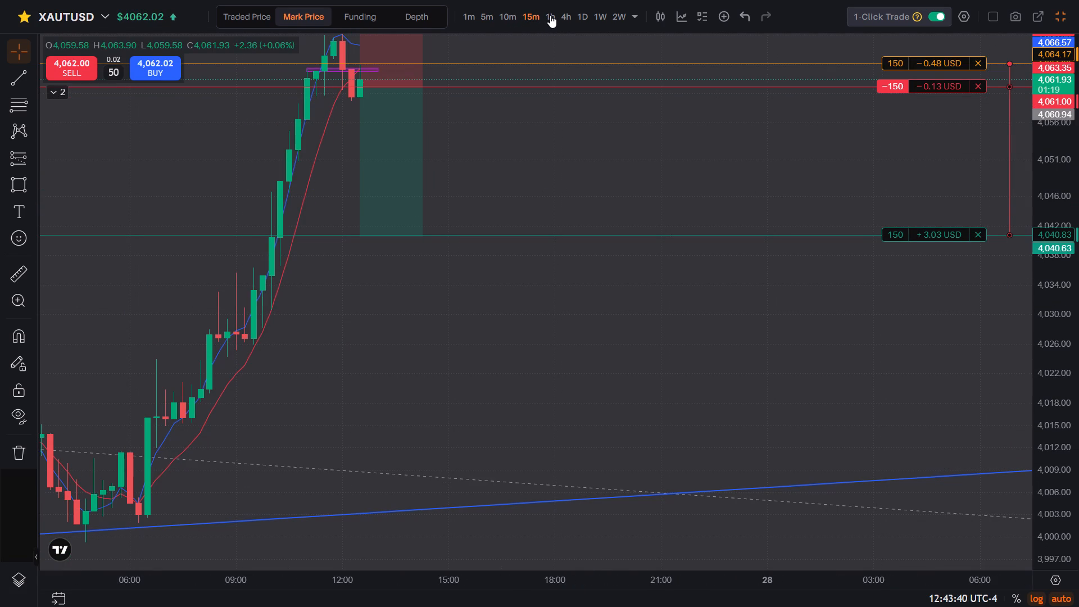
pyautogui.click(550, 15)
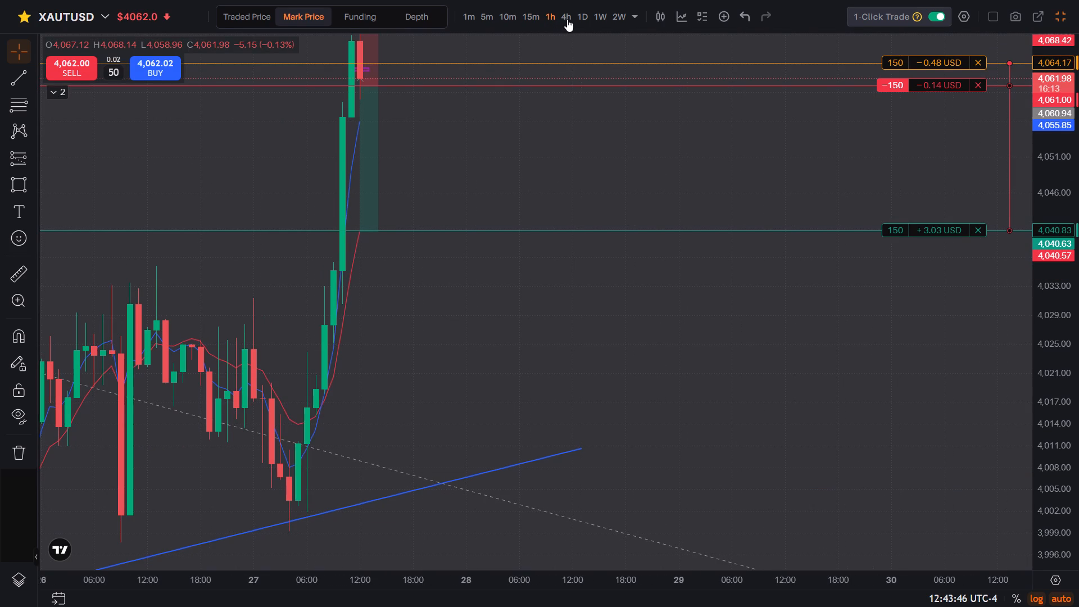
pyautogui.click(567, 19)
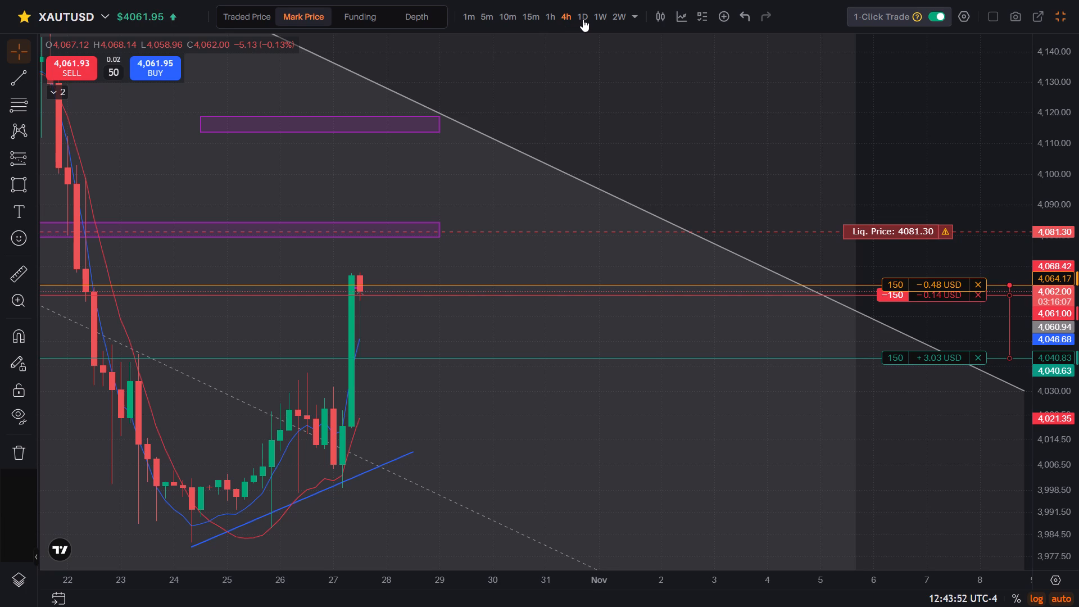
pyautogui.click(583, 19)
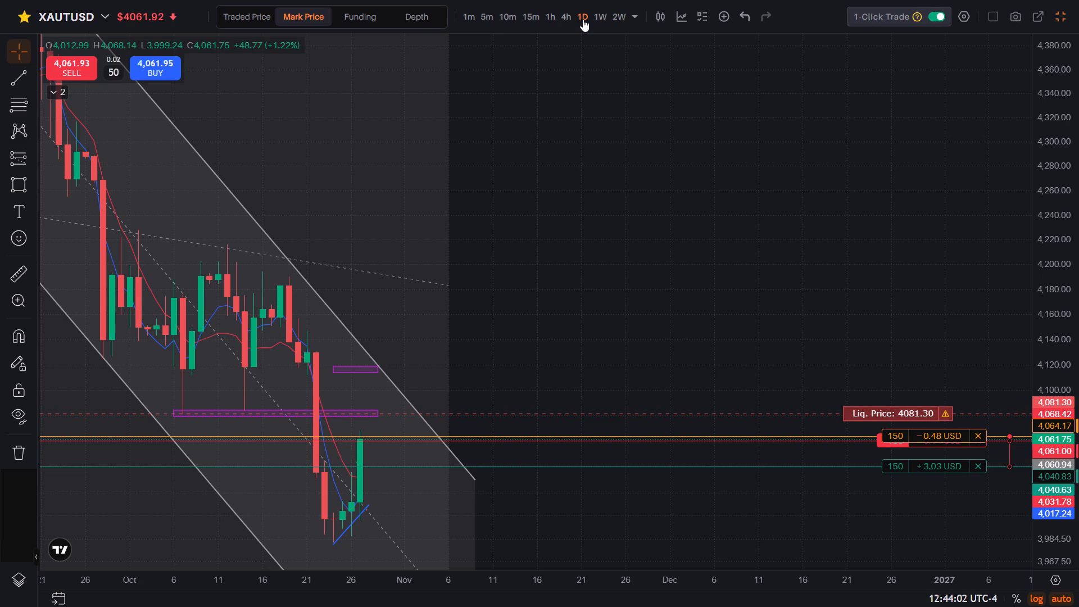
pyautogui.click(522, 13)
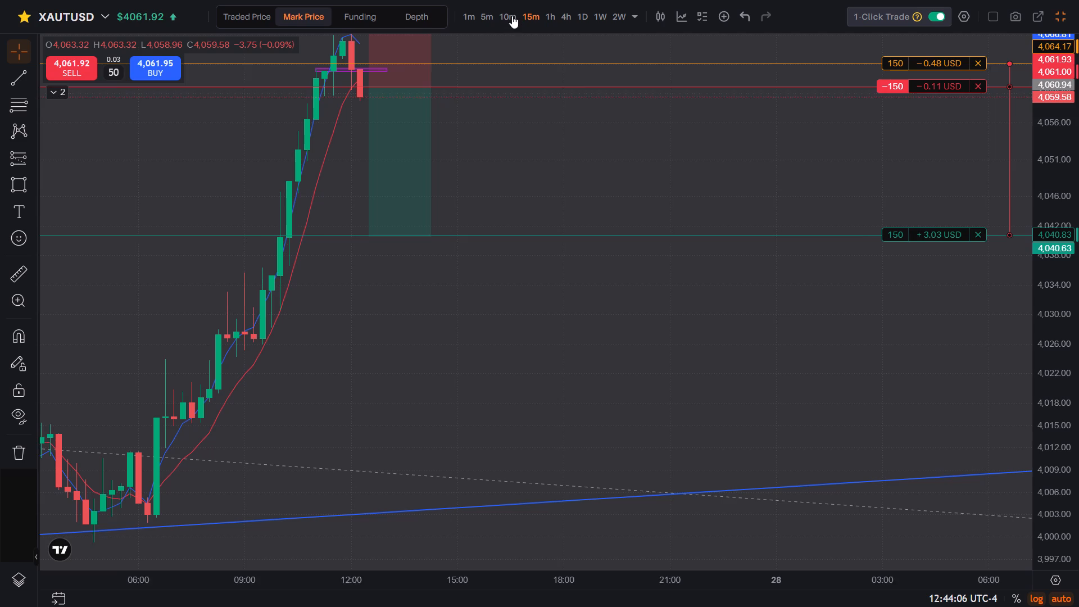
pyautogui.click(486, 16)
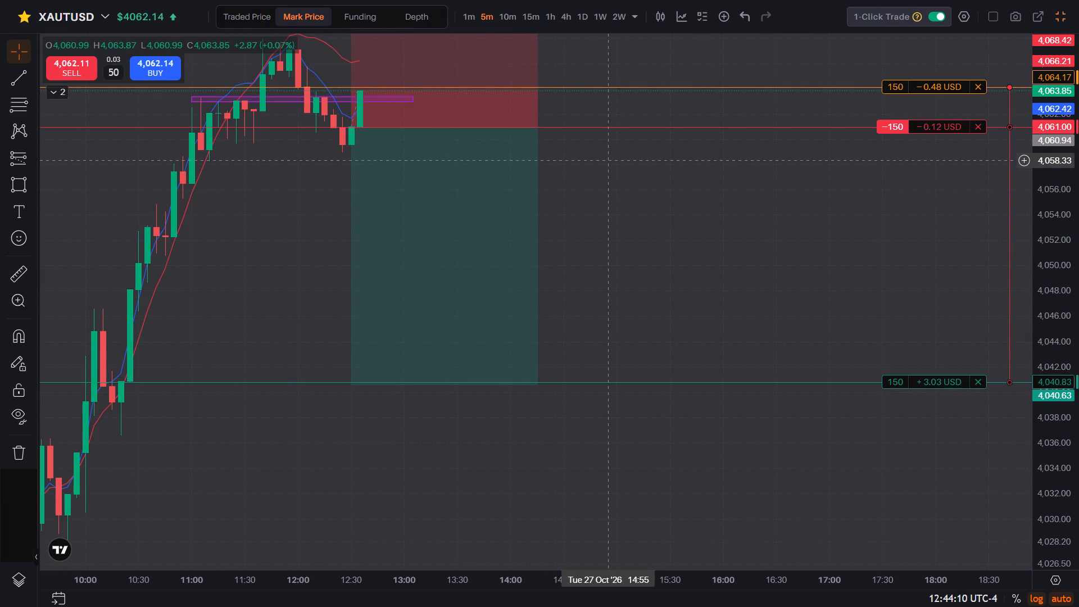
pyautogui.moveTo(609, 161); pyautogui.dragTo(602, 191)
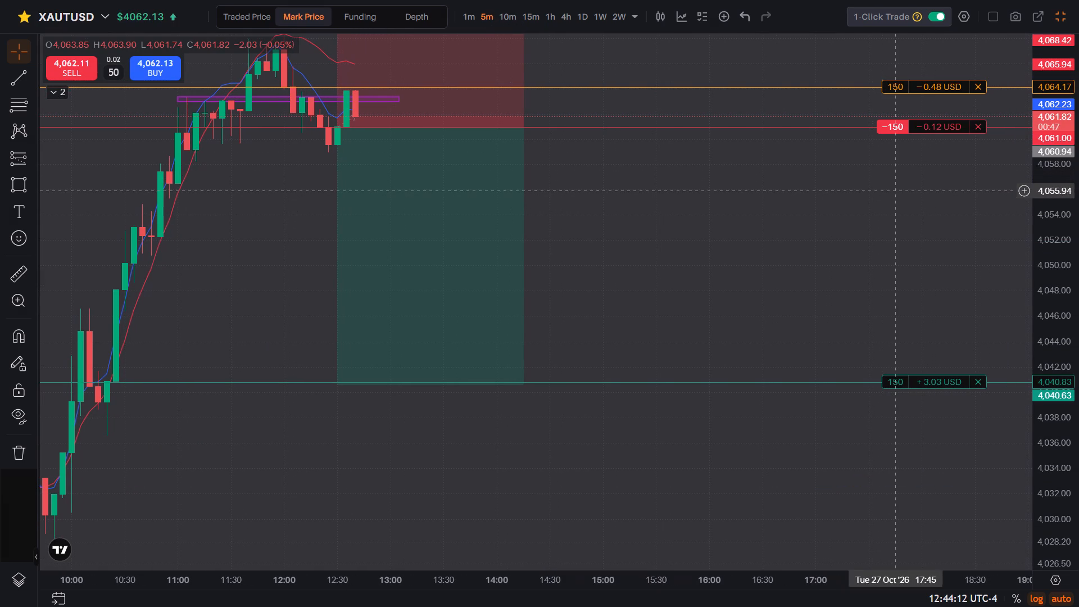
pyautogui.click(1040, 195)
pyautogui.moveTo(1040, 195); pyautogui.dragTo(1040, 207)
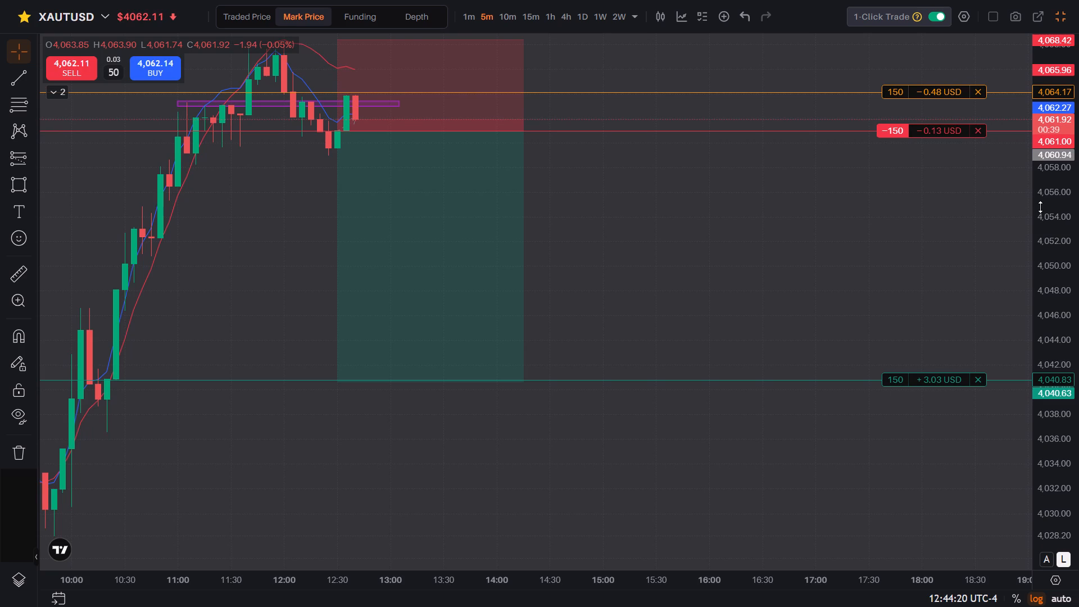
pyautogui.press('Escape')
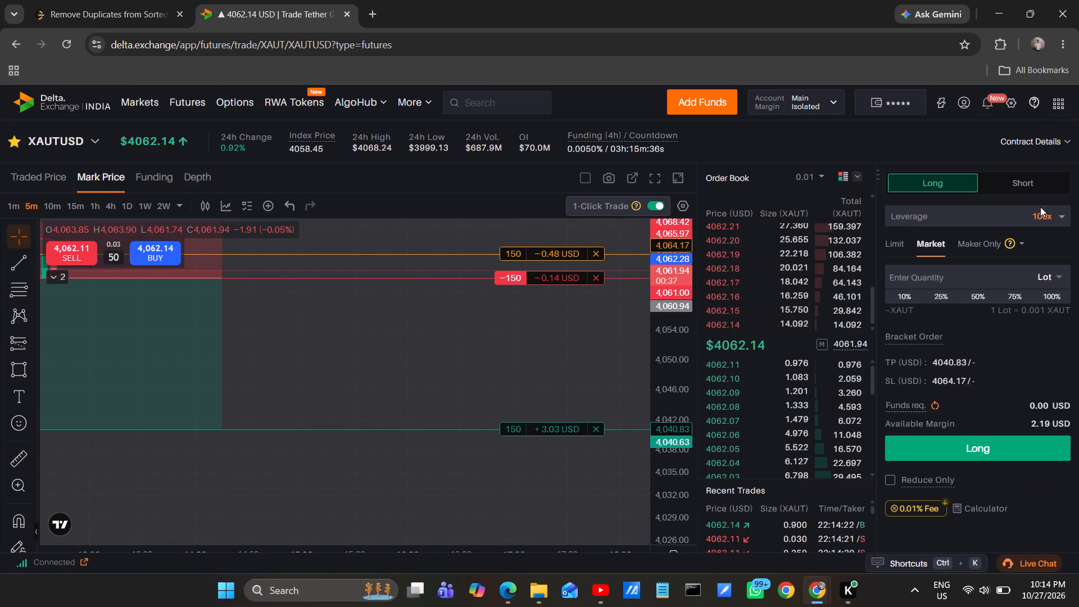
# Switch to LeetCode and read back up through the Remove Duplicates from Sorted List description, from its end past the constraints toward the examples.
pyautogui.click(93, 0)
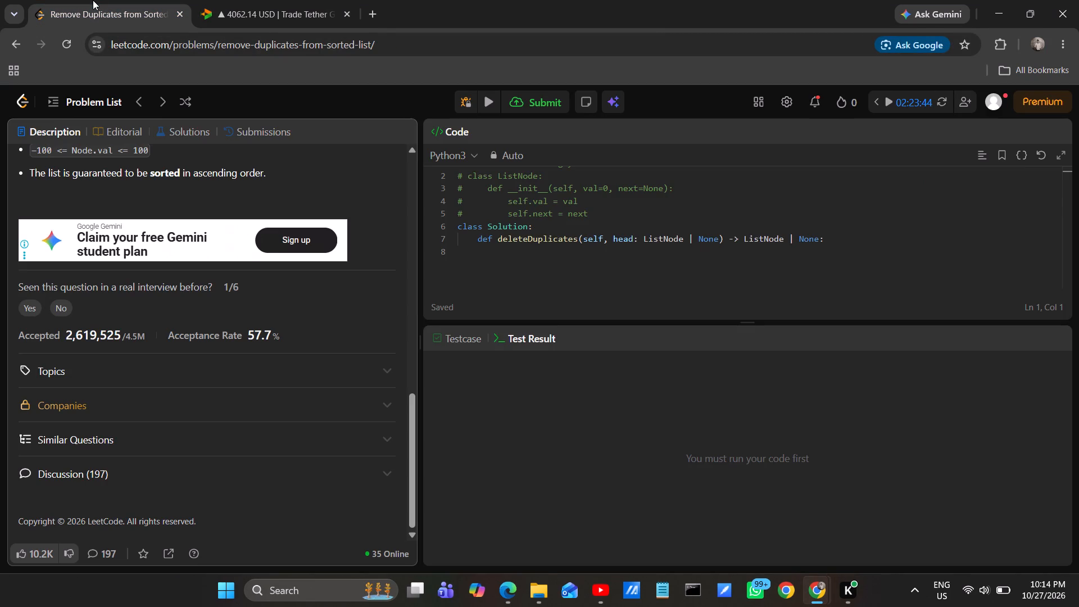
pyautogui.scroll(1, 169, 292)
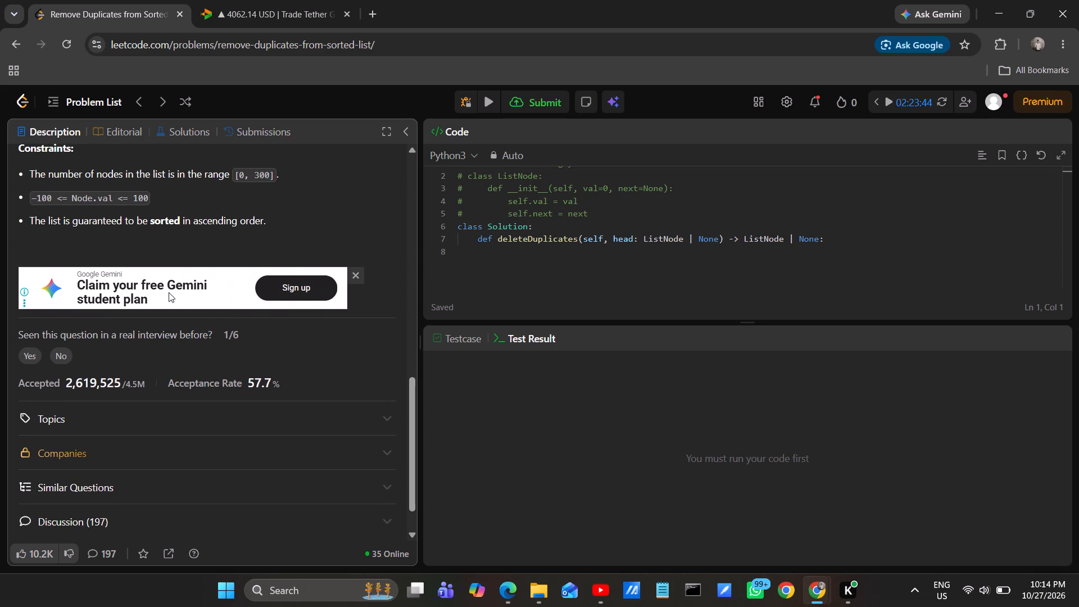
pyautogui.scroll(1, 169, 292)
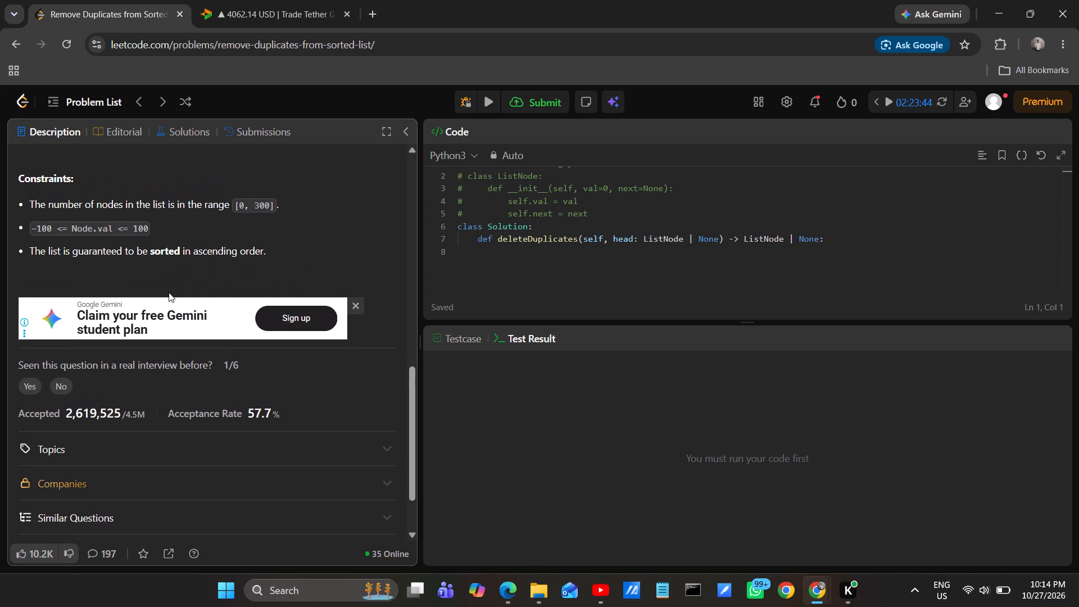
pyautogui.scroll(2, 169, 292)
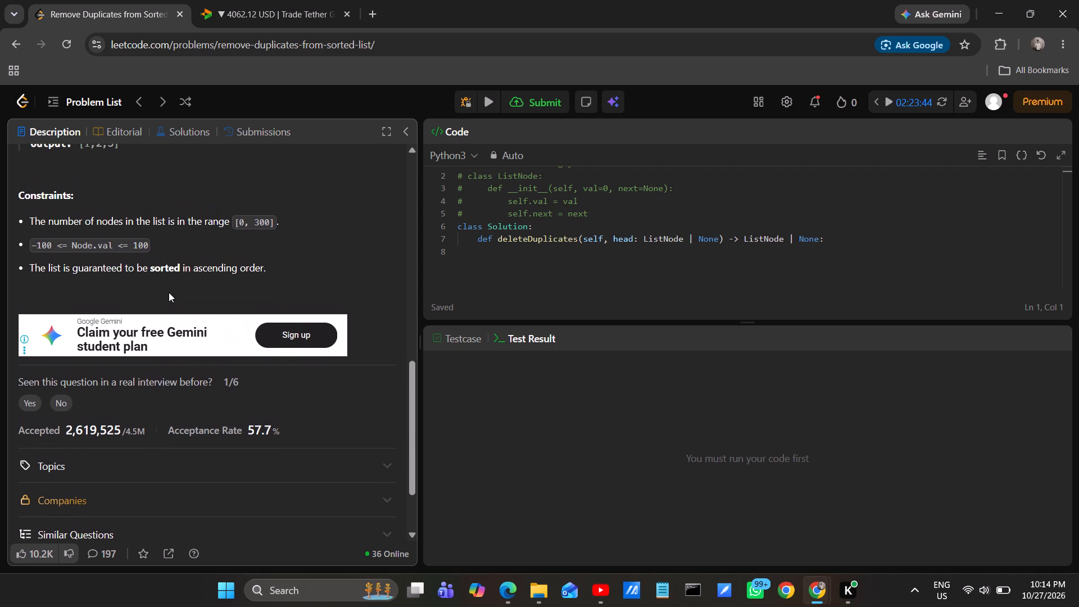
pyautogui.scroll(1, 169, 292)
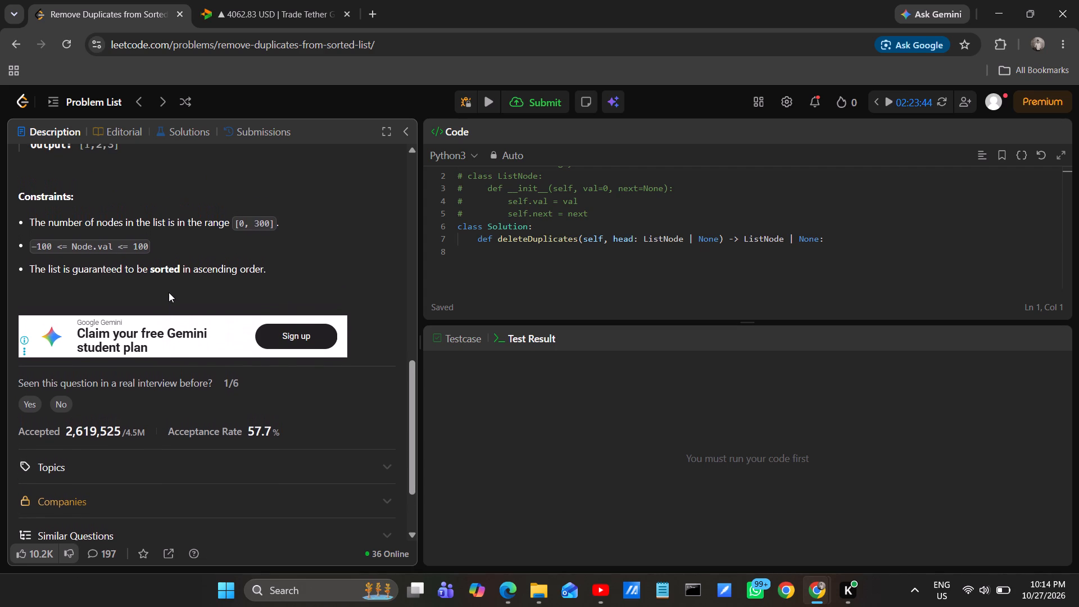
pyautogui.scroll(1, 169, 292)
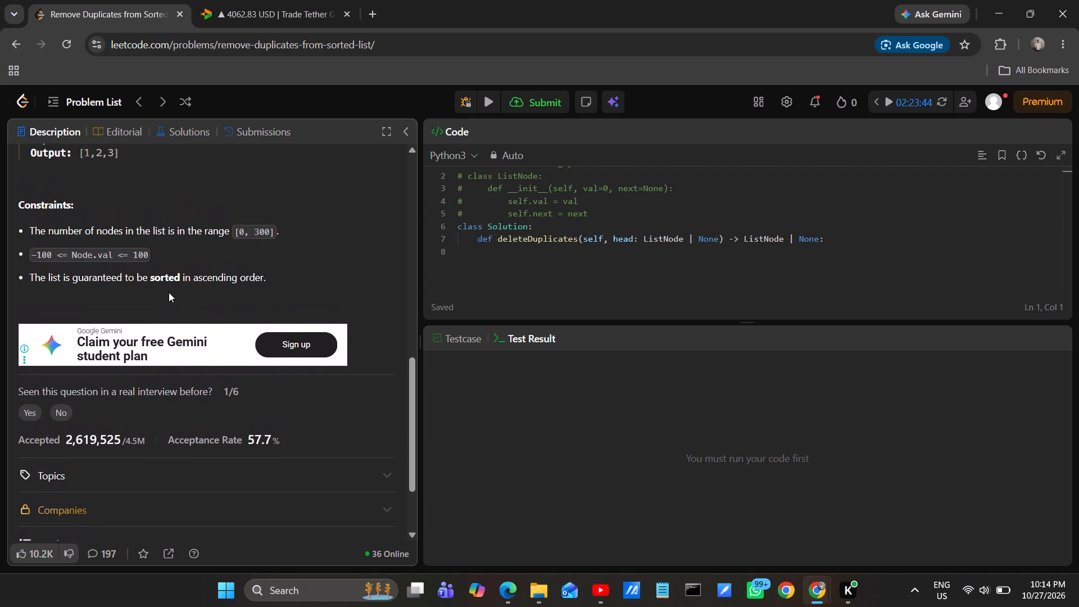